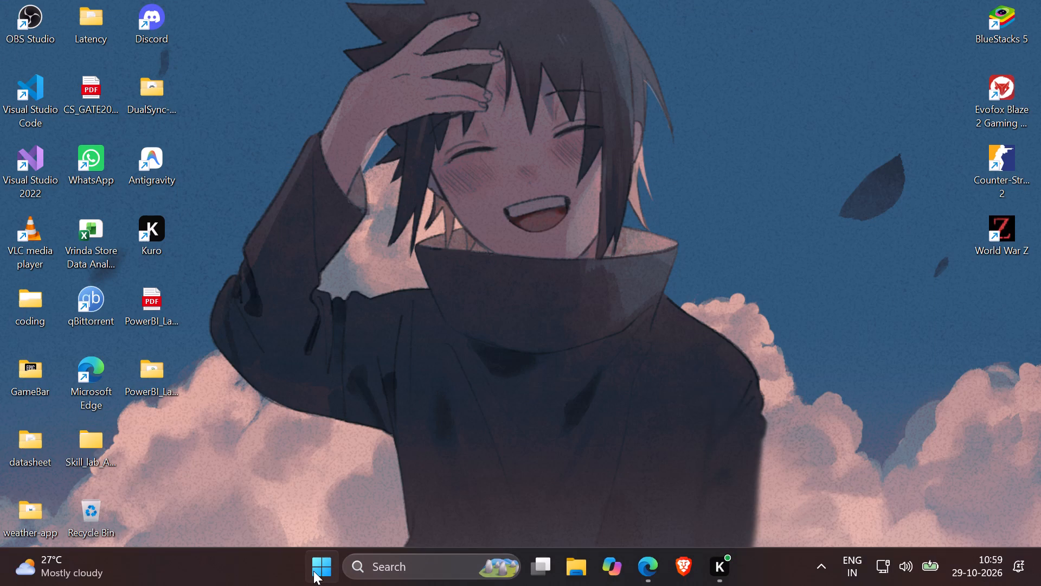
Launch Power BI Desktop.
click(319, 571)
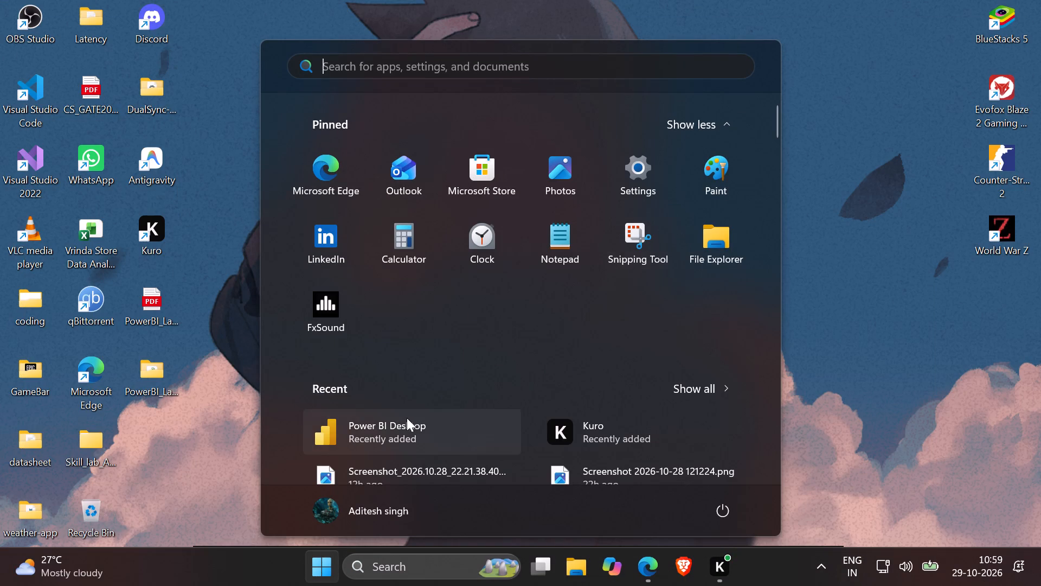
click(407, 418)
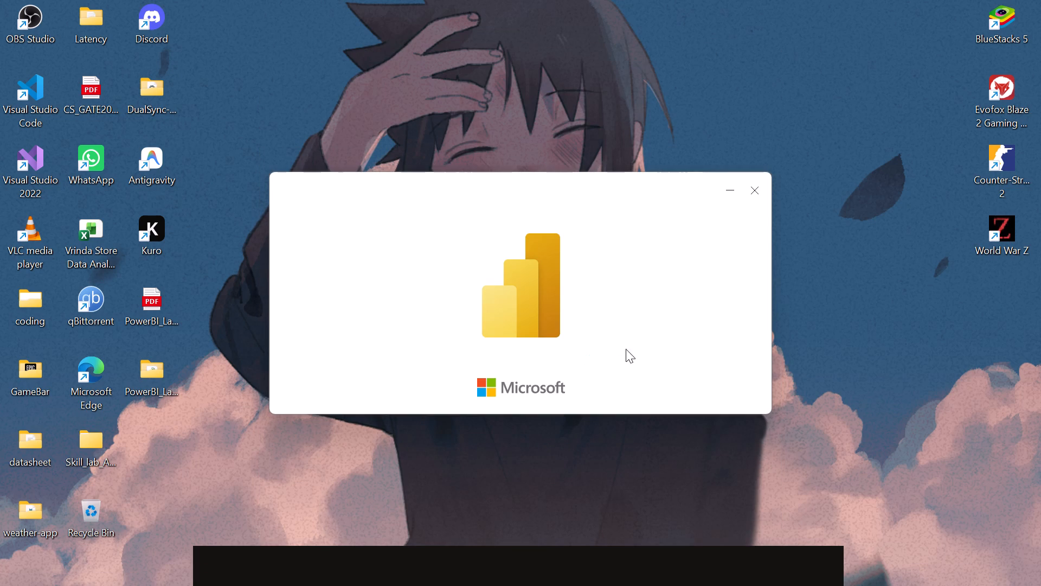
click(597, 273)
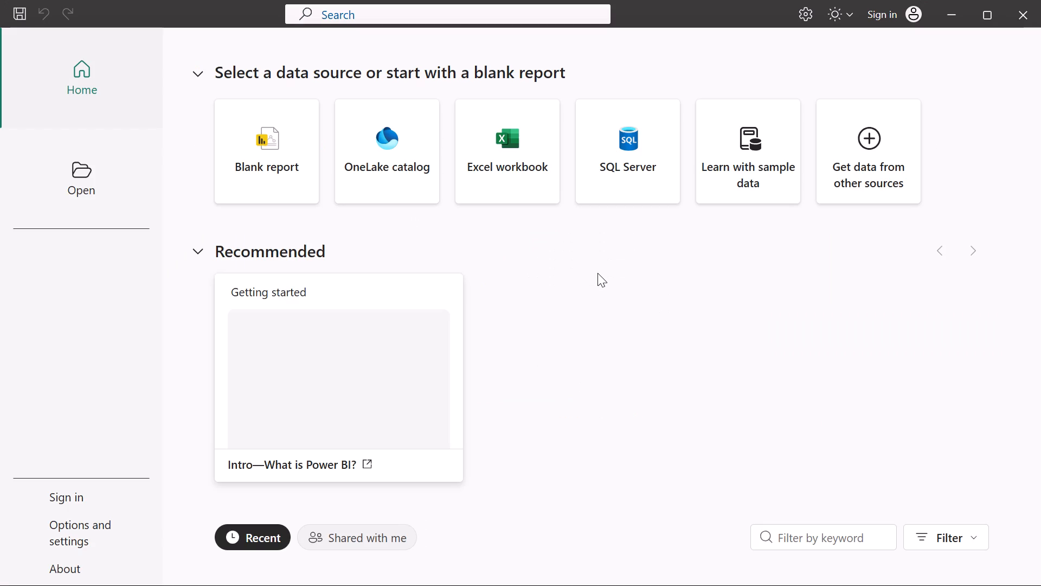
Open the recent report 28_10.pbix.
click(597, 273)
scroll(597, 273, down, 5)
scroll(554, 282, down, 1)
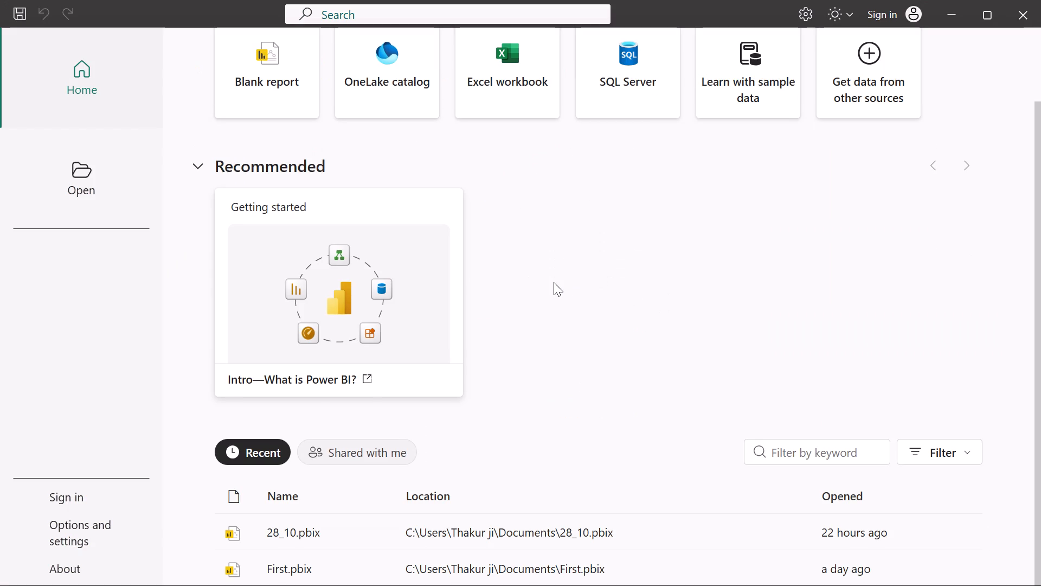
scroll(554, 282, down, 1)
click(634, 285)
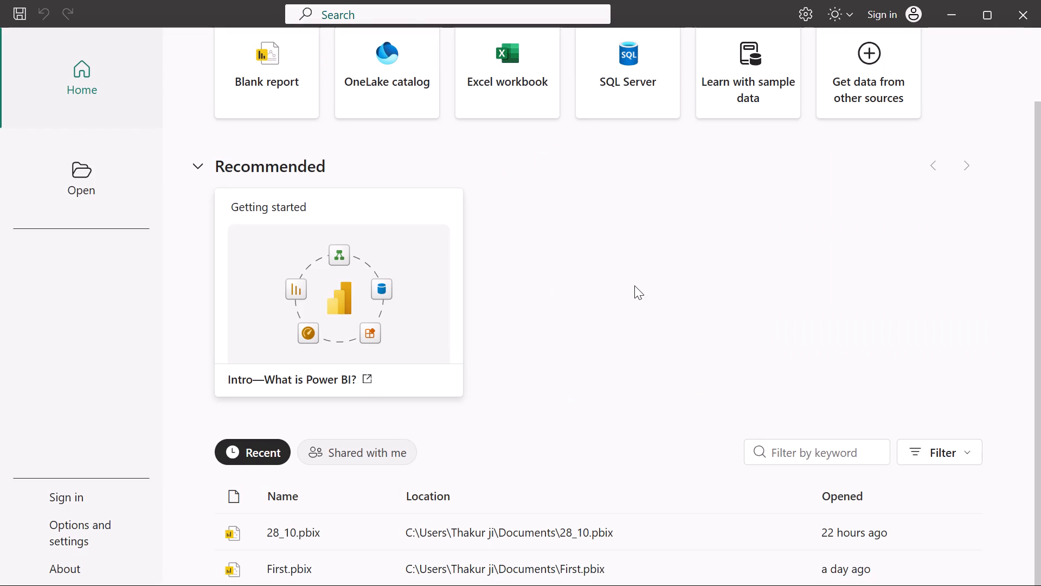
scroll(634, 285, down, 1)
click(294, 533)
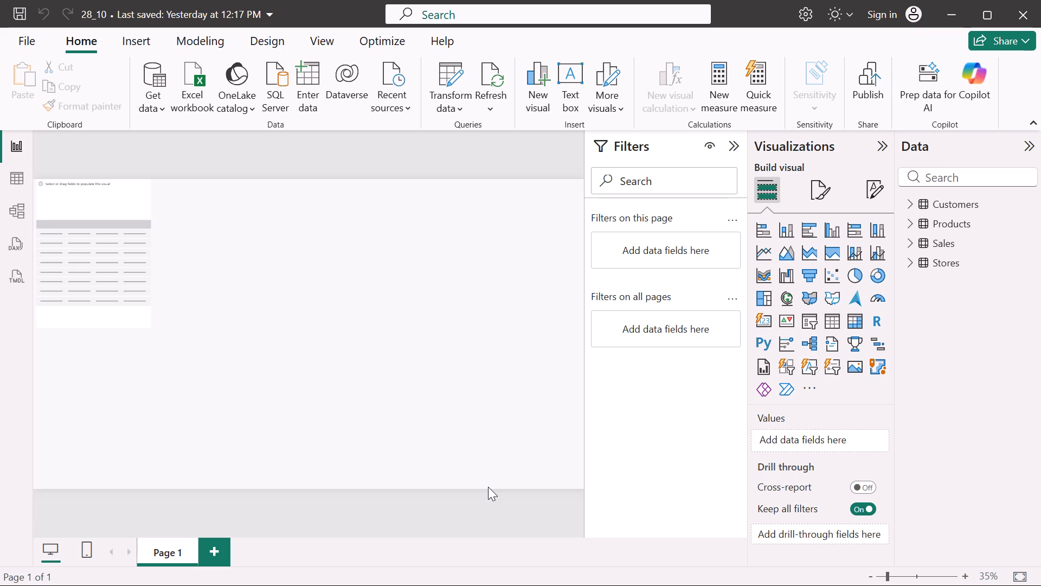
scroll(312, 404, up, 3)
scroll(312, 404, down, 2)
Review the report's data model and table views, then return to the report page.
click(20, 197)
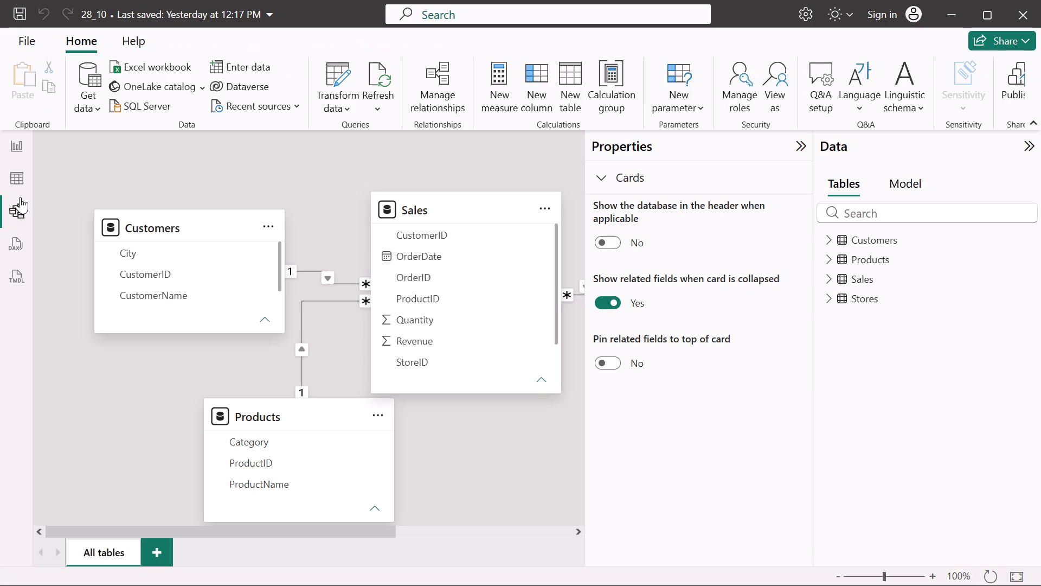
click(18, 177)
click(6, 151)
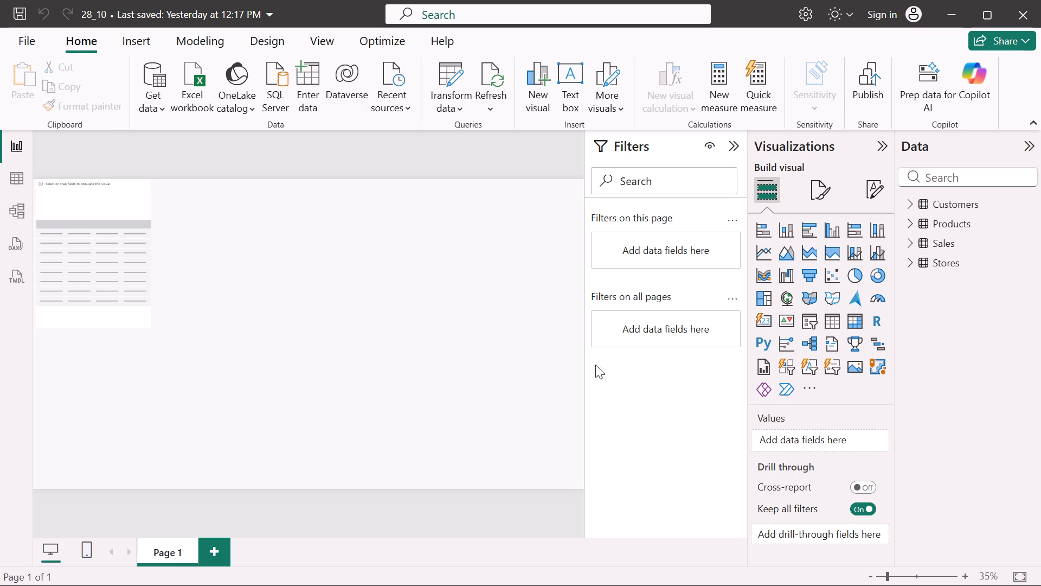
click(415, 370)
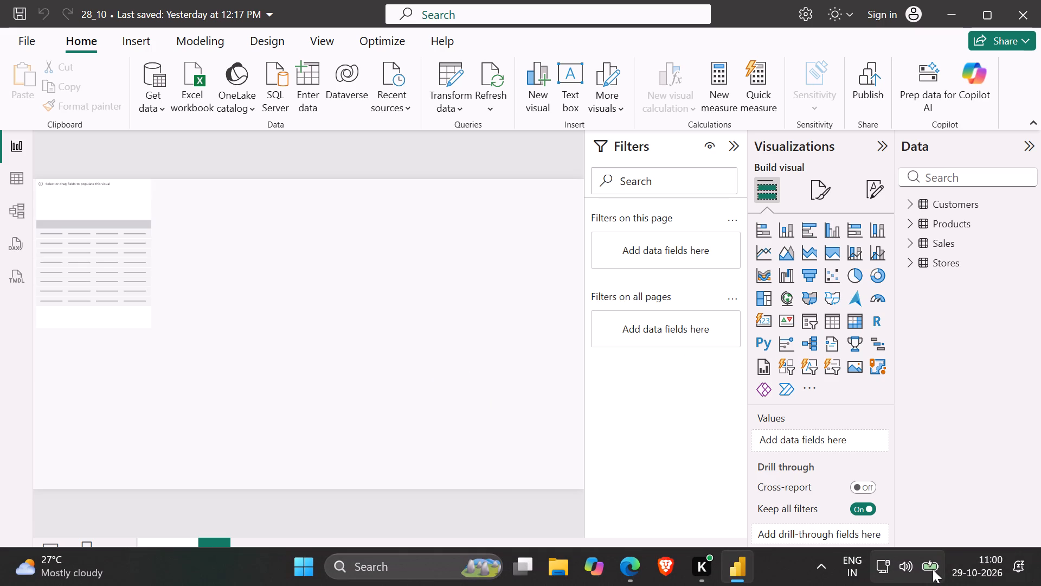
In the Windows quick settings, lower the screen brightness to just under half and switch off Bluetooth and Wi-Fi.
click(933, 569)
click(862, 426)
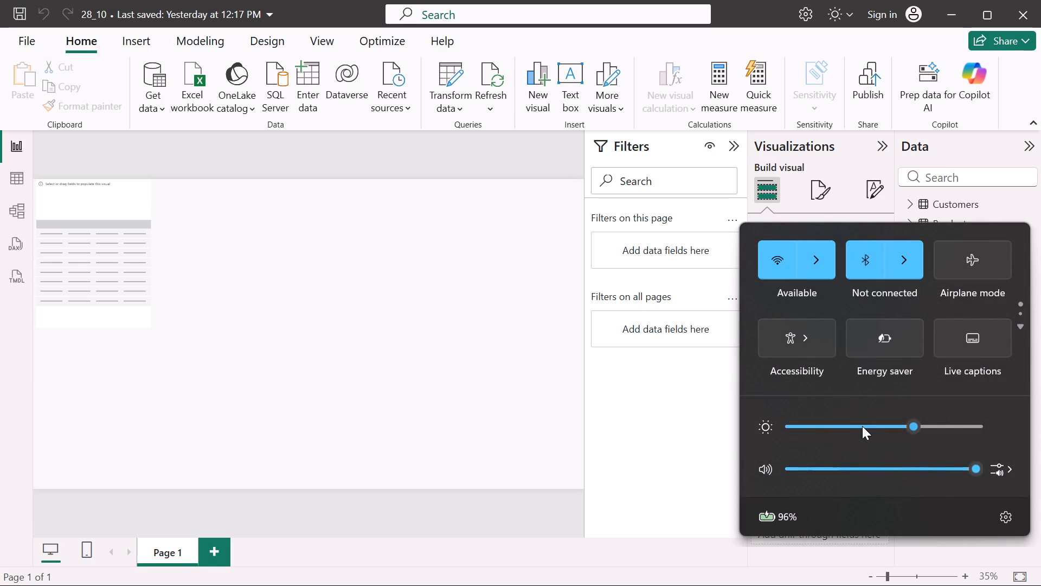
click(868, 256)
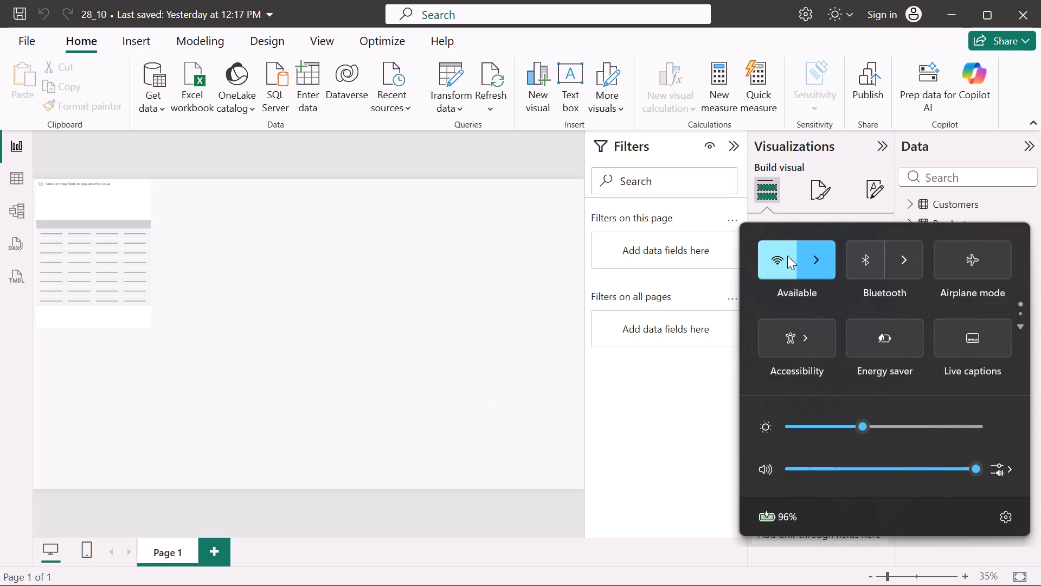
click(787, 256)
click(410, 257)
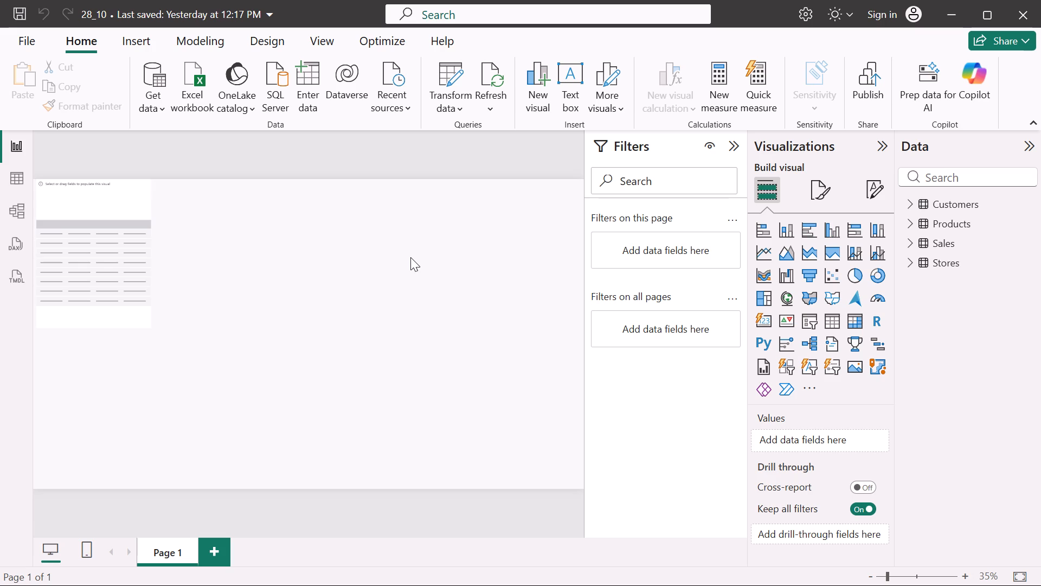
click(410, 257)
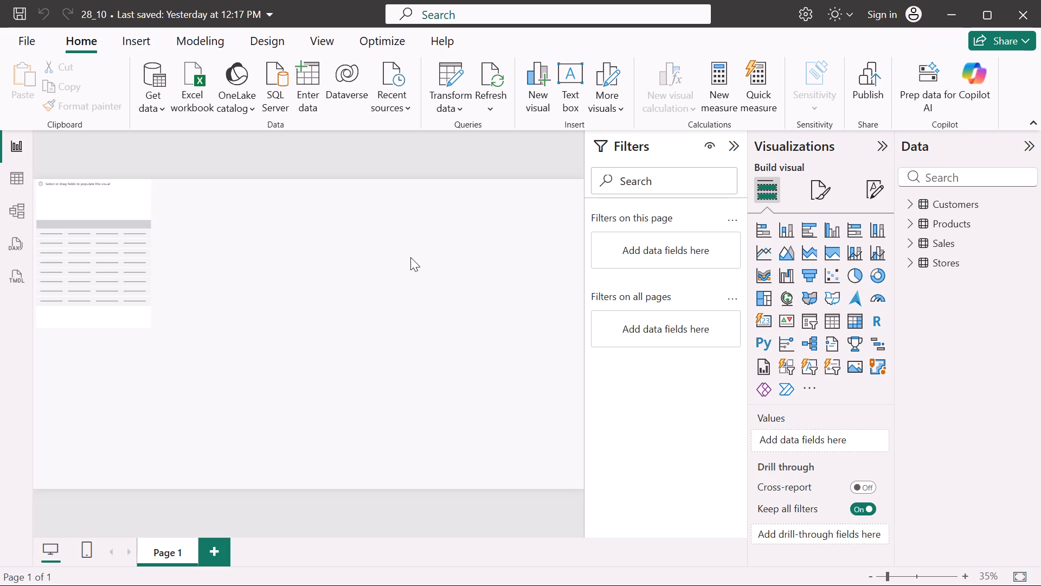
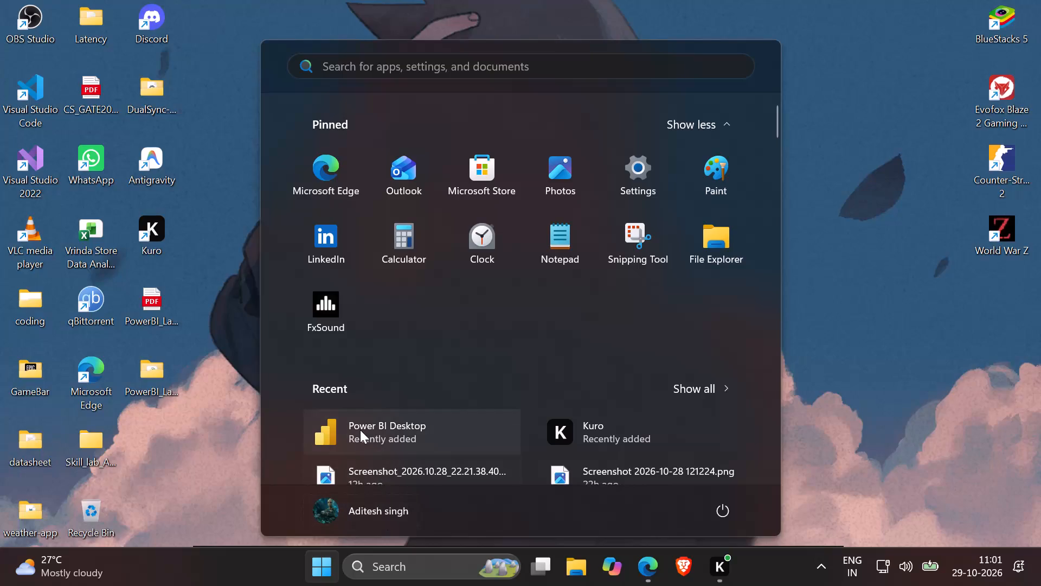
Launch Power BI Desktop.
click(360, 430)
click(581, 506)
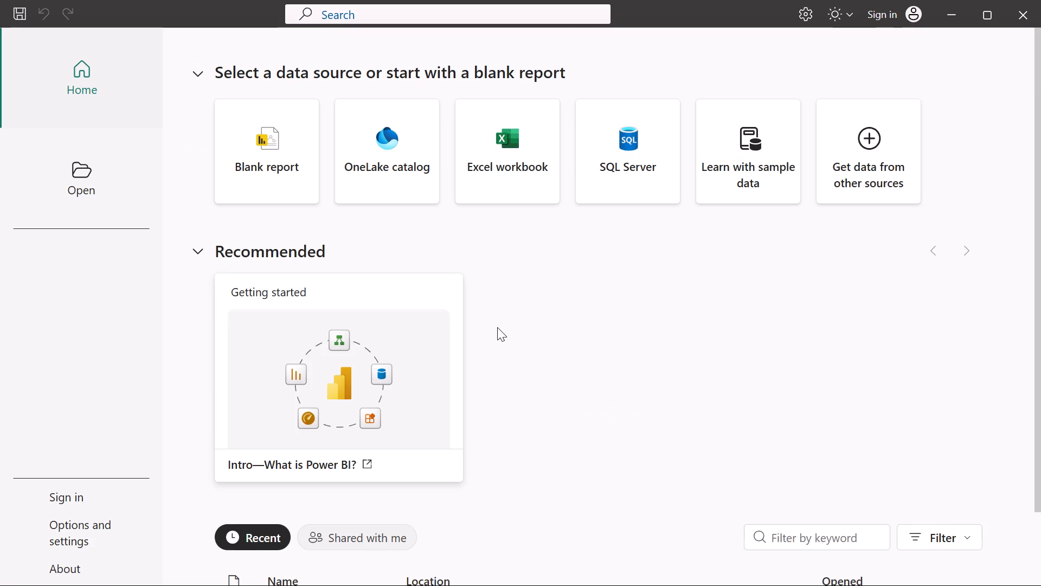
Open the recent report First.pbix.
scroll(497, 327, down, 2)
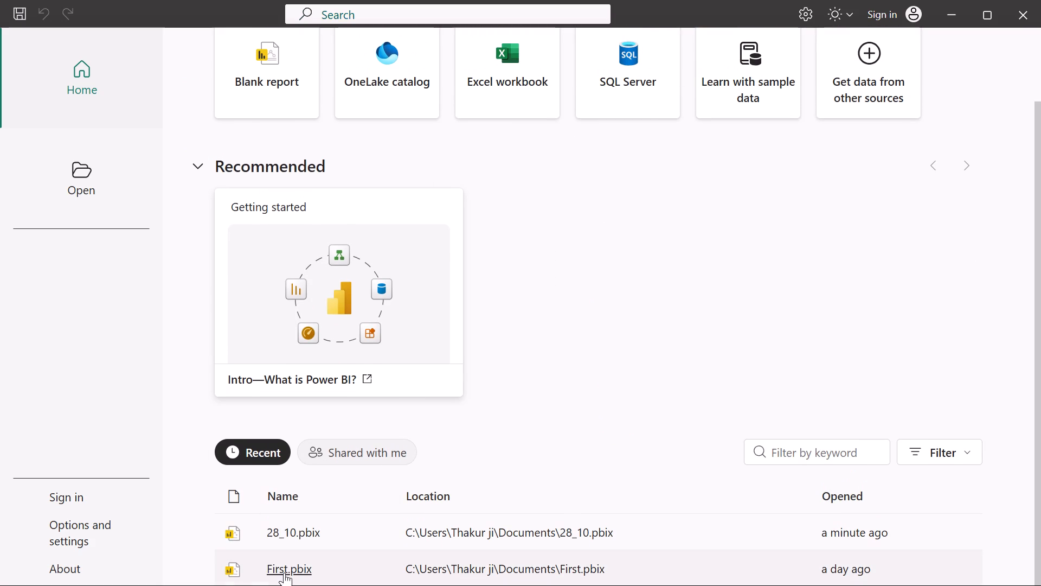
click(282, 569)
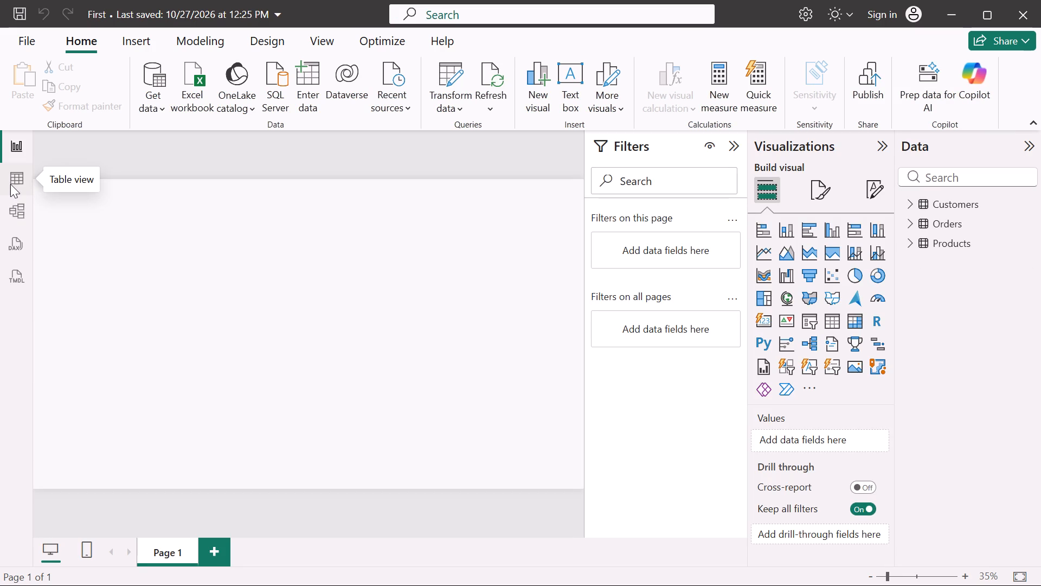
Switch the First report to Table view to display the rows of its Customers table.
click(10, 184)
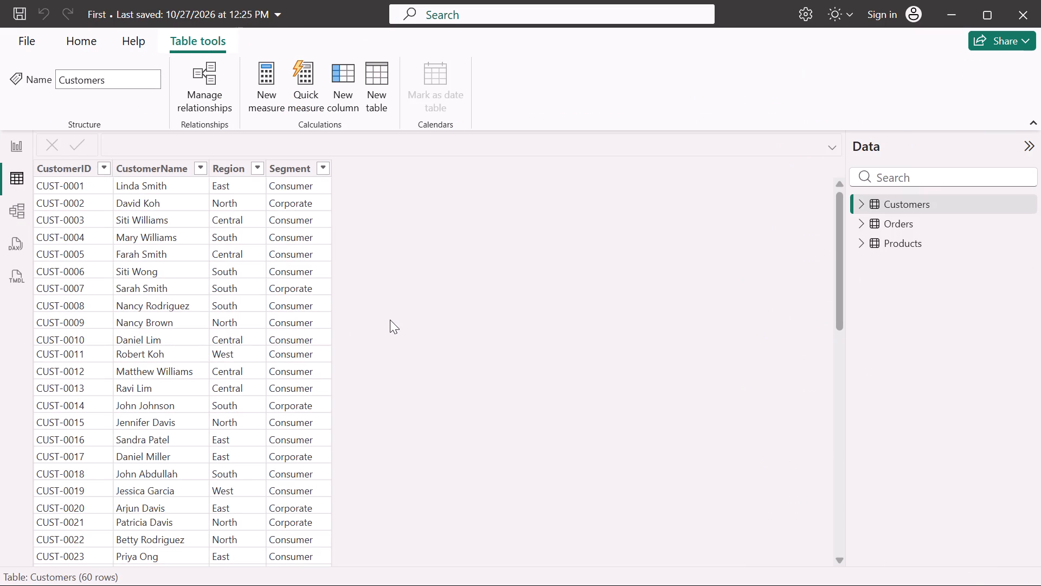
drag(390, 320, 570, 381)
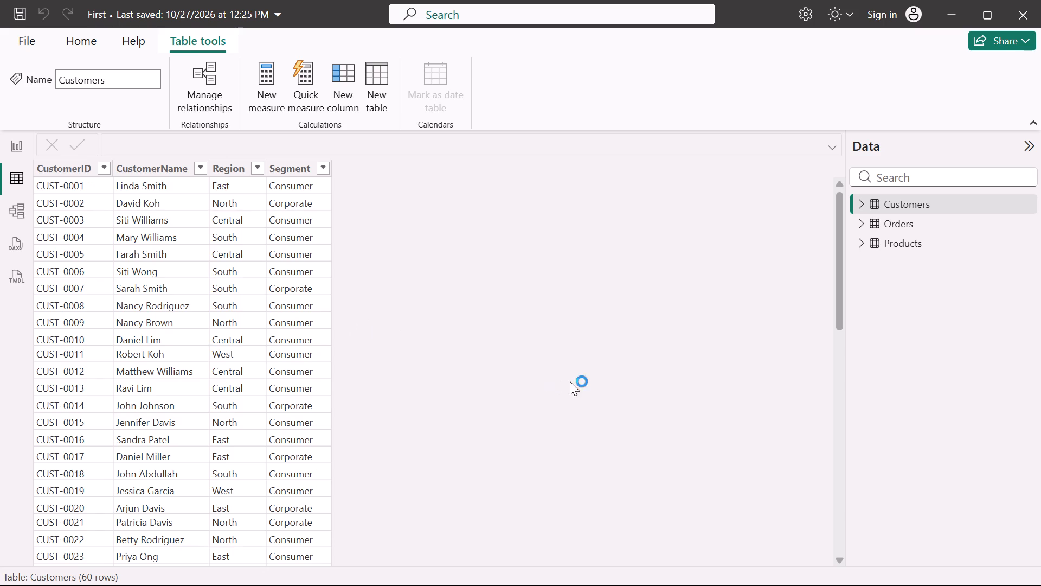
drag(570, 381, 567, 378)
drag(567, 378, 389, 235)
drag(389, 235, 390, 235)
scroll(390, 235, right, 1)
Display the Orders table's rows and expand its list of fields.
click(872, 217)
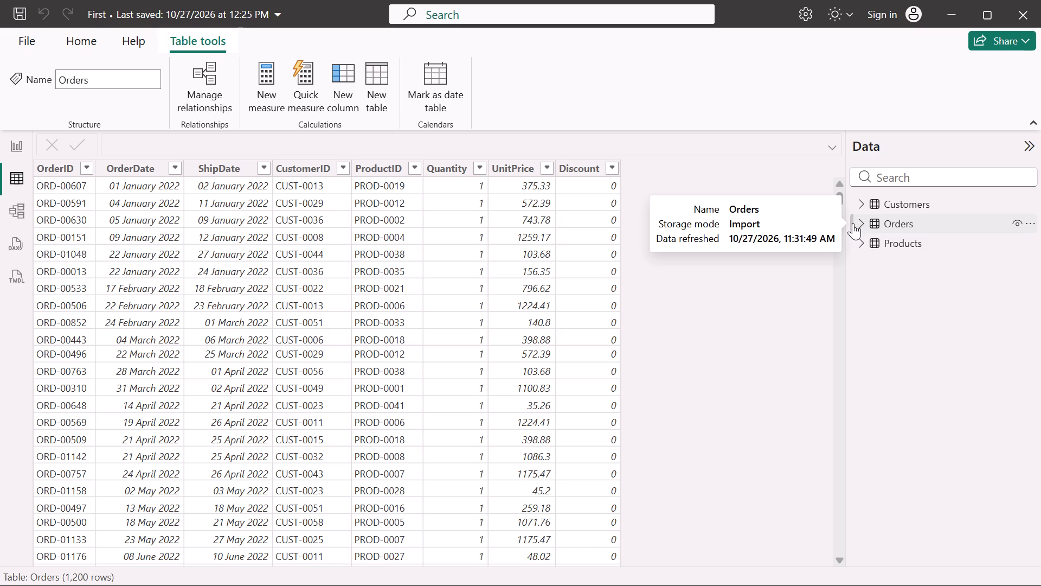
click(859, 223)
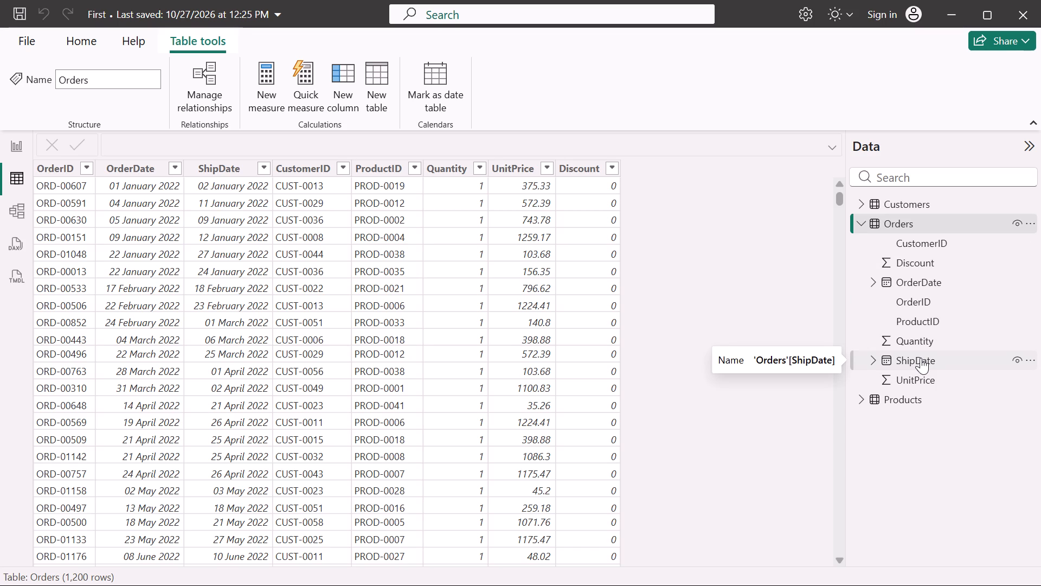
Examine the ShipDate and Quantity columns of the Orders table and their column properties.
click(921, 358)
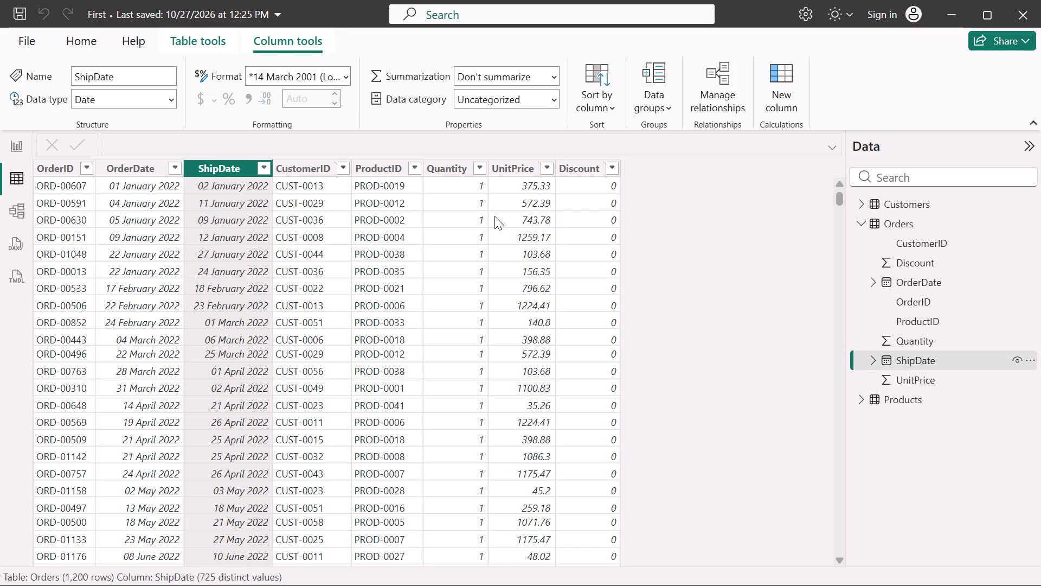
click(237, 221)
click(237, 221)
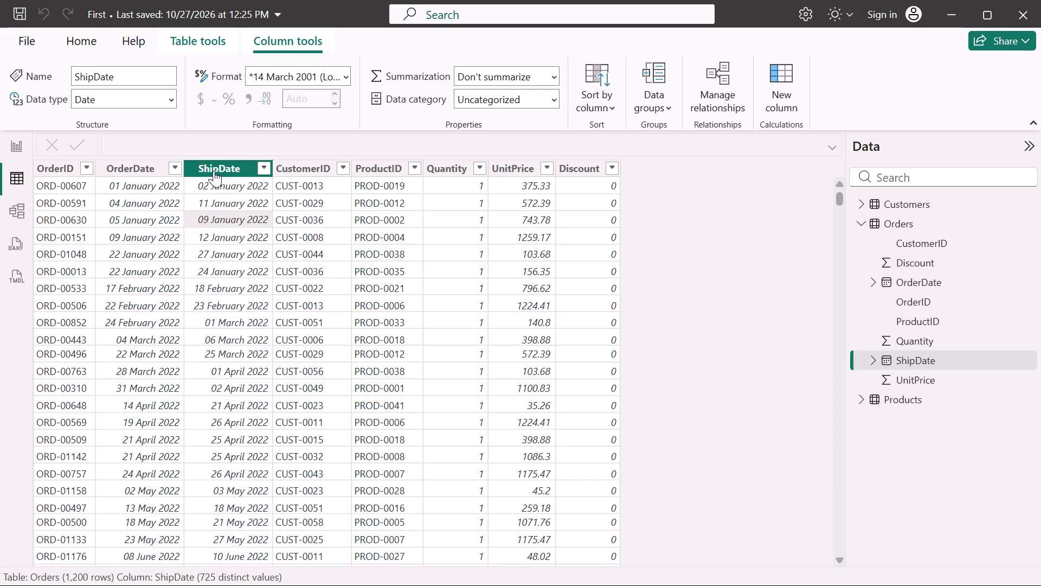
click(215, 167)
click(269, 144)
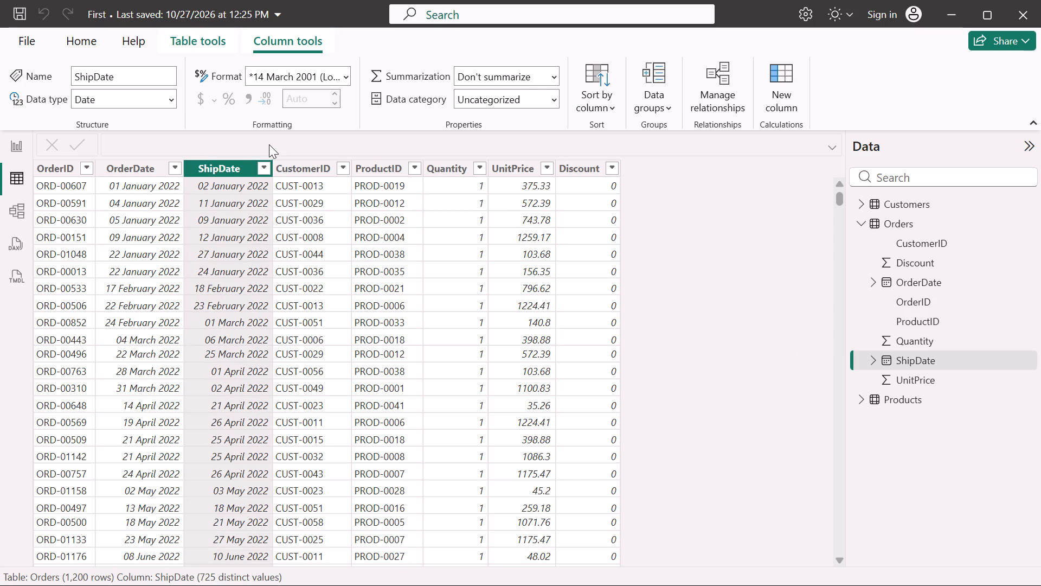
click(429, 265)
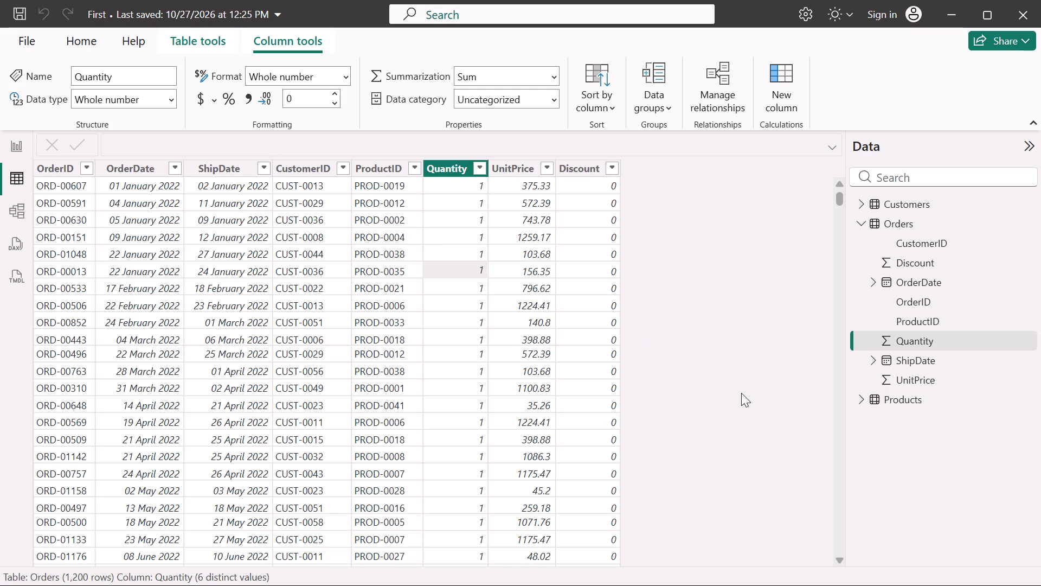
Inspect the levels of the ShipDate field's Date Hierarchy in the Orders table, then collapse it again.
click(901, 357)
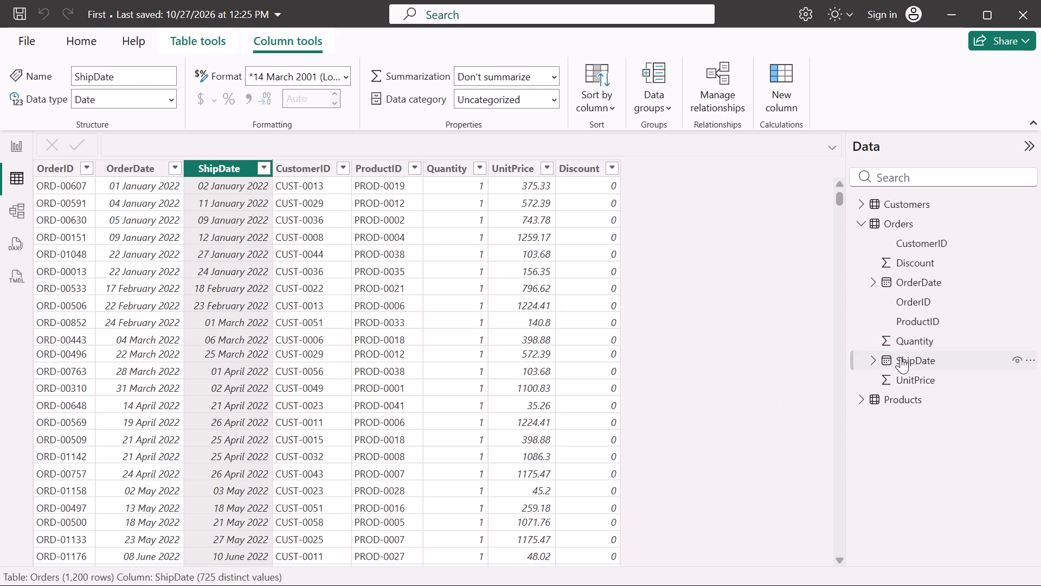
click(872, 360)
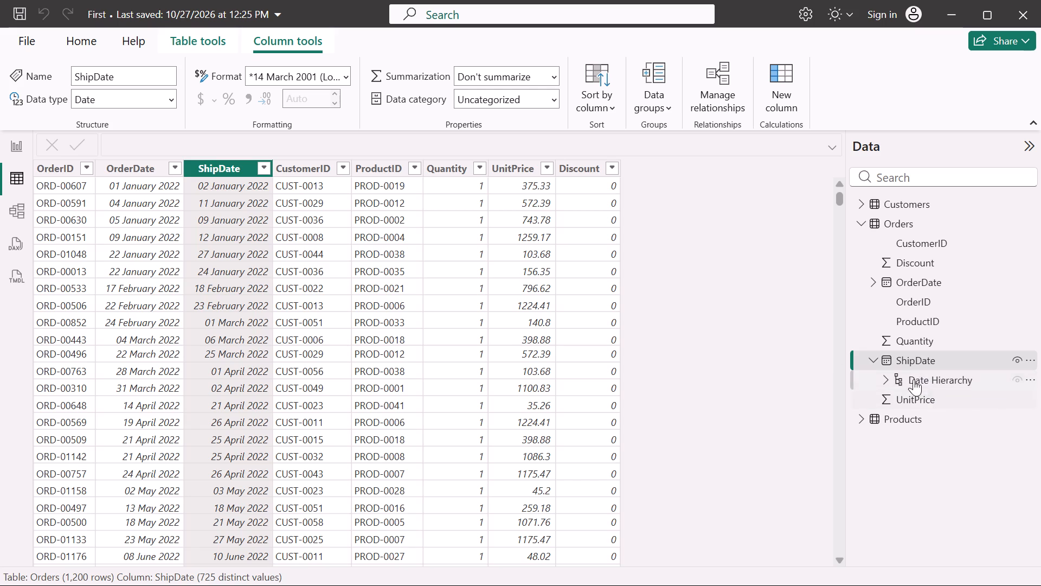
click(881, 379)
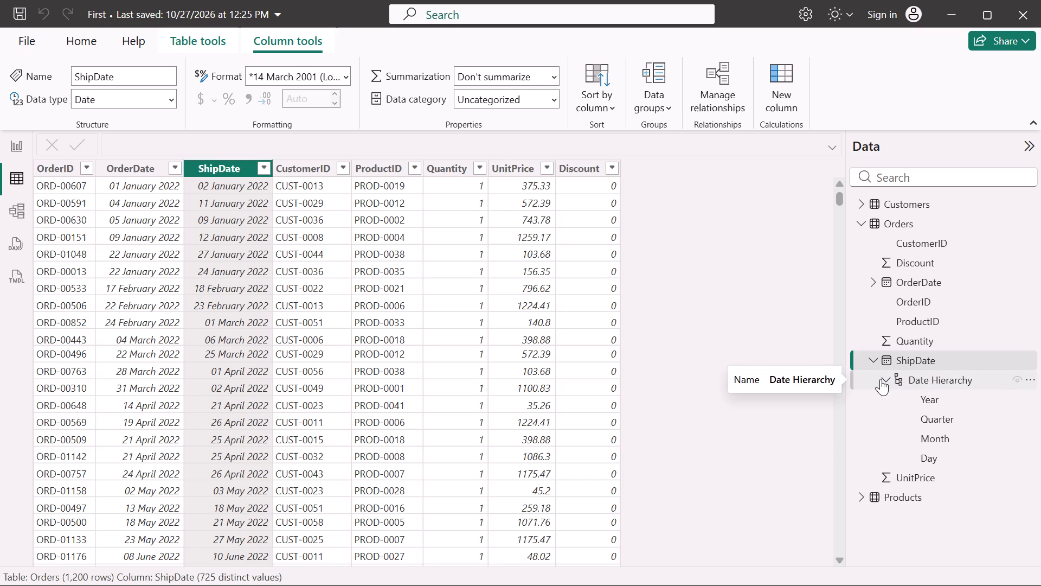
click(881, 379)
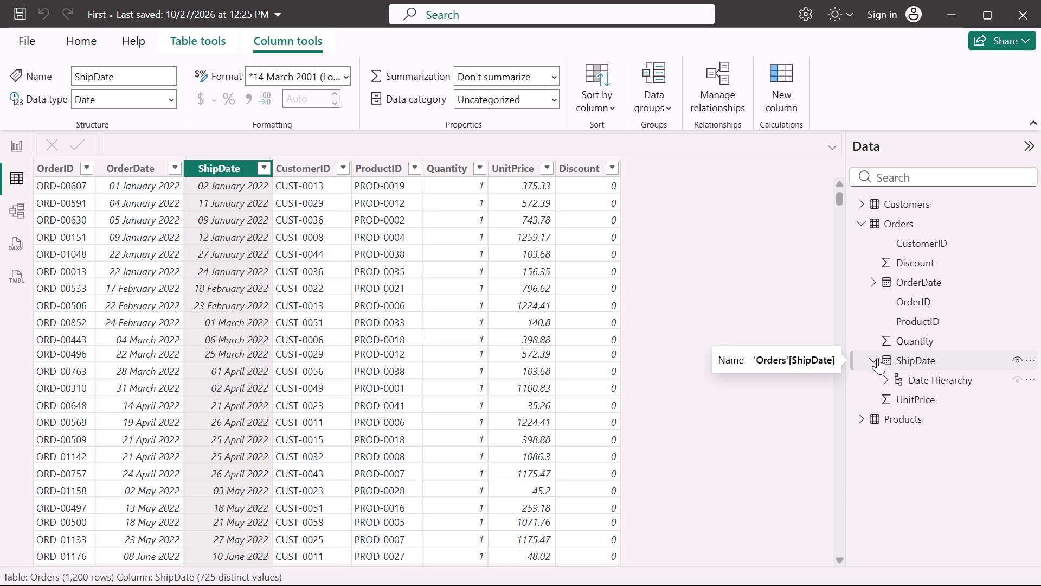
click(877, 360)
Examine the UnitPrice, ProductID and ShipDate columns of the Orders table, finishing with ProductID selected.
click(906, 383)
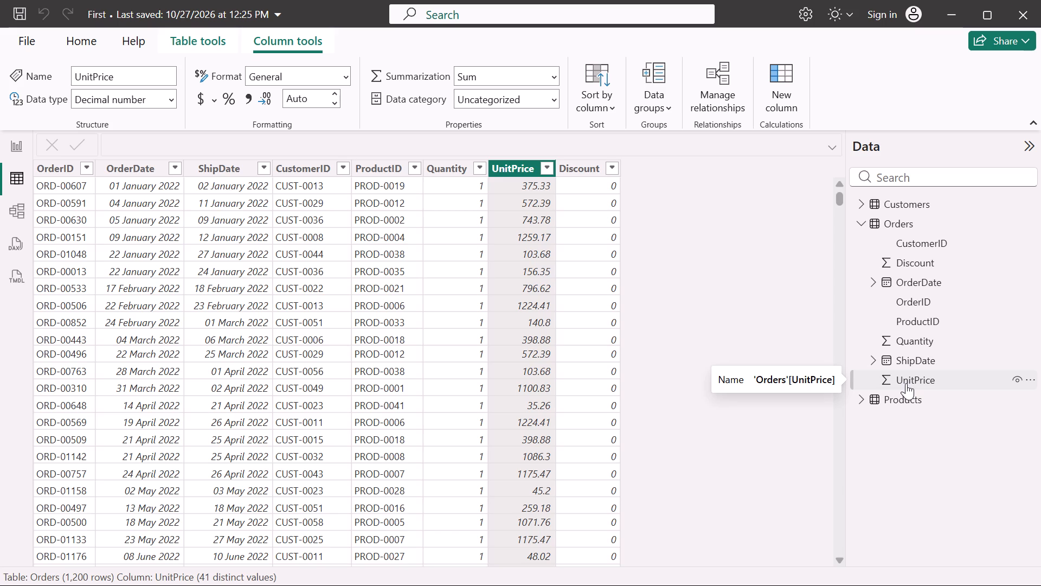
click(383, 249)
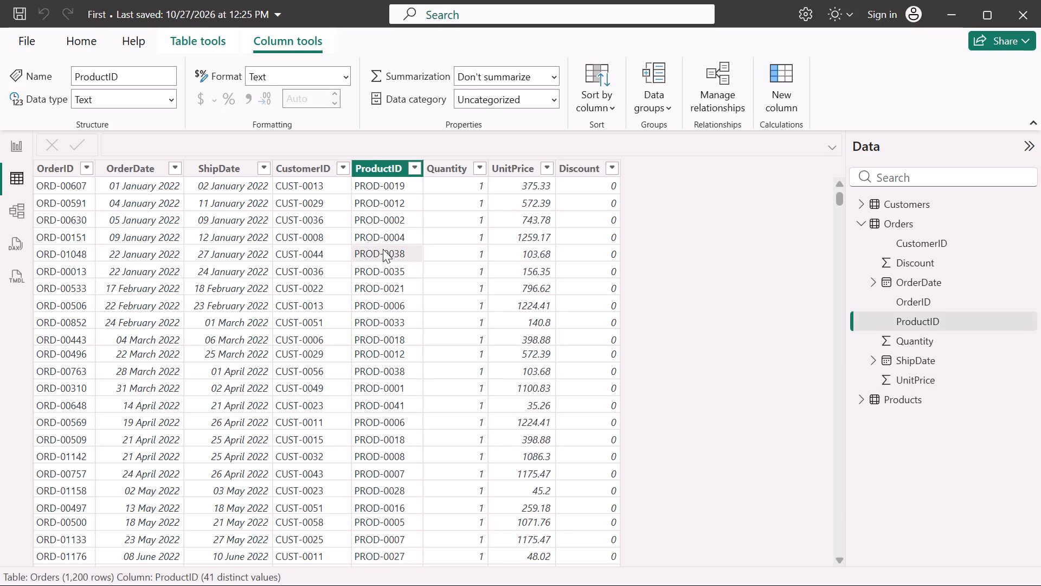
click(248, 279)
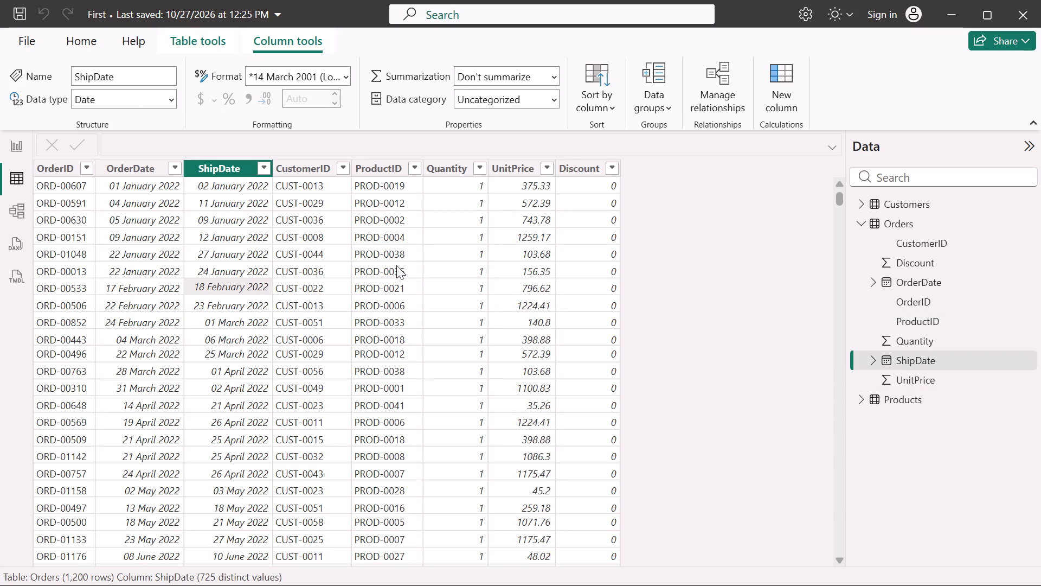
click(362, 281)
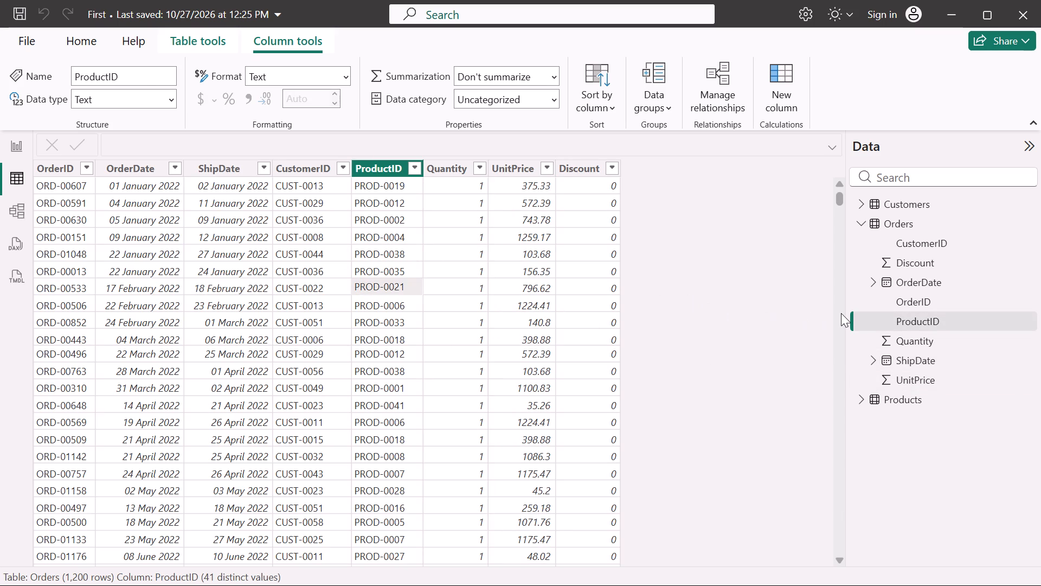
click(901, 324)
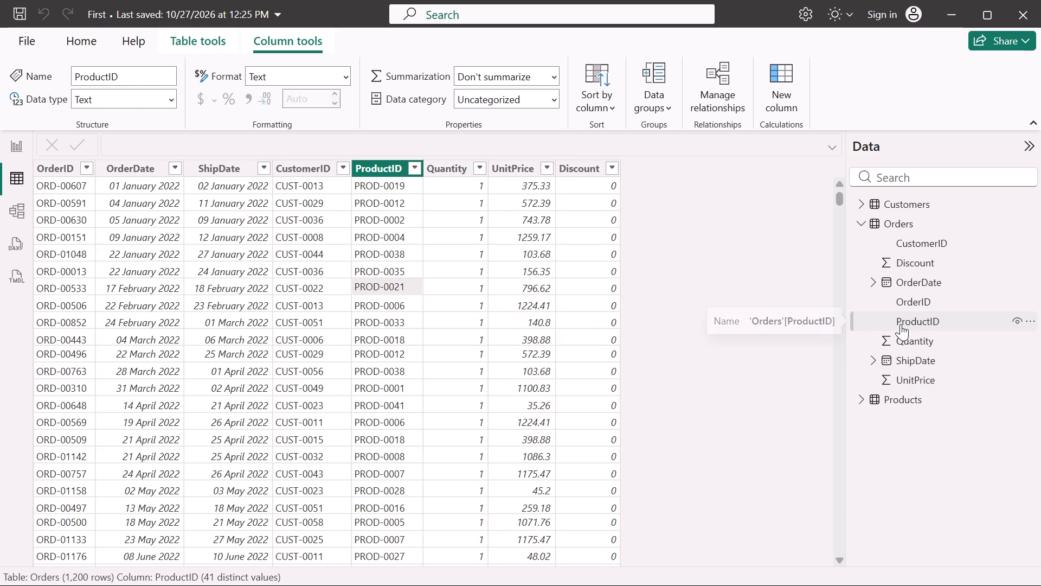
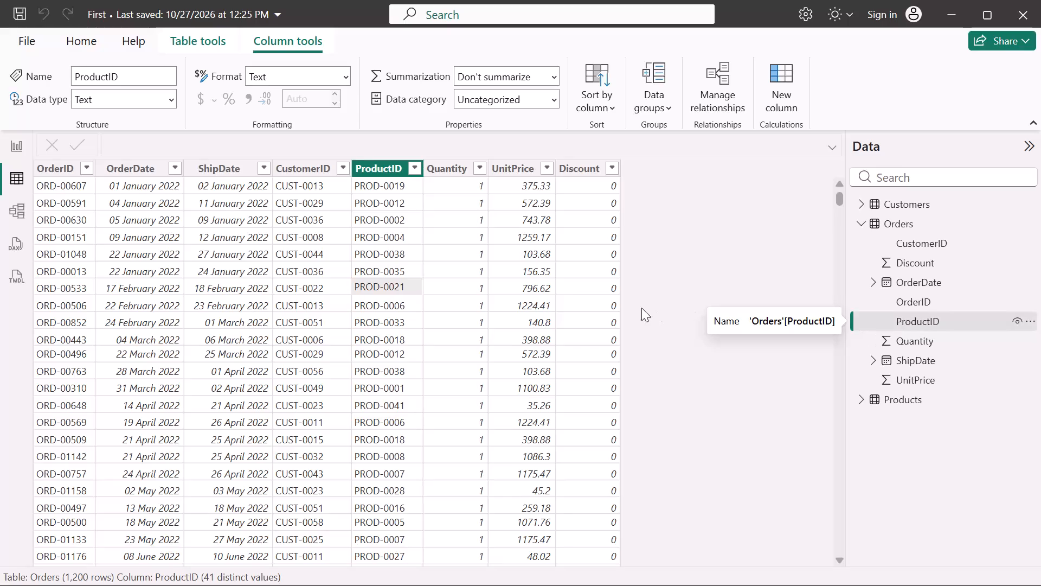
Select the ShipDate column of the Orders table to view its column properties.
click(622, 319)
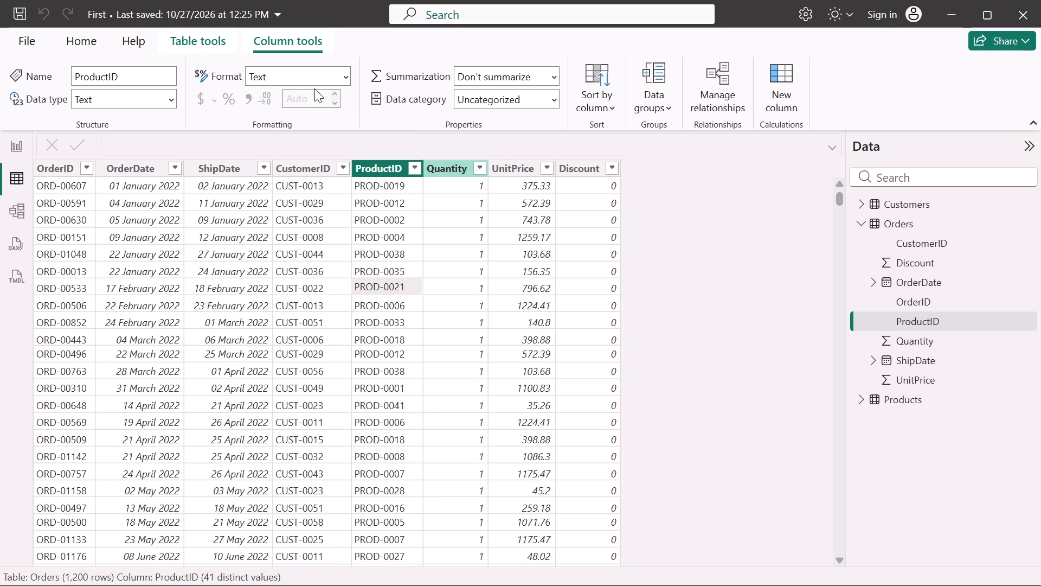
click(189, 142)
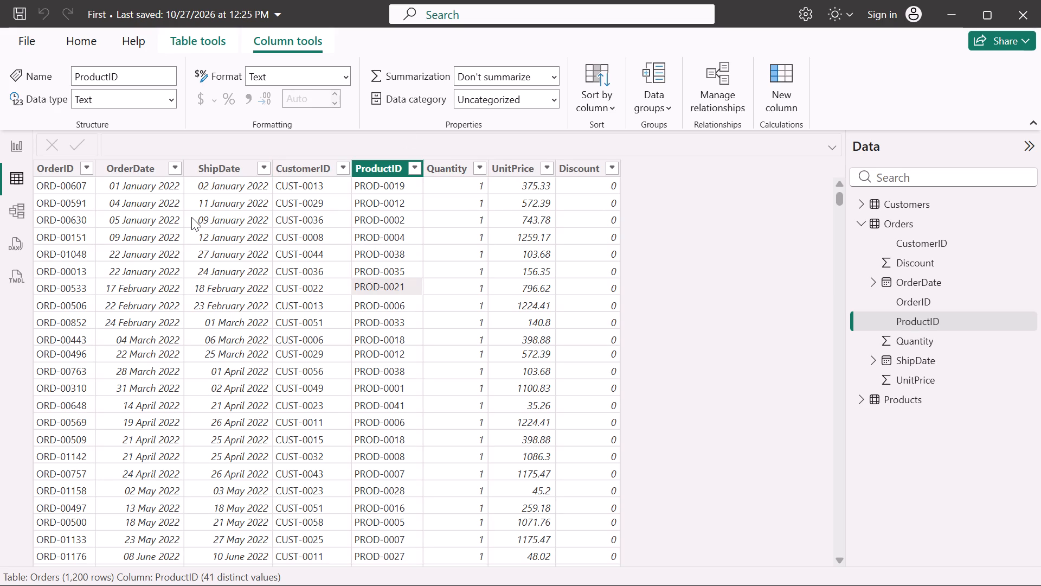
click(191, 217)
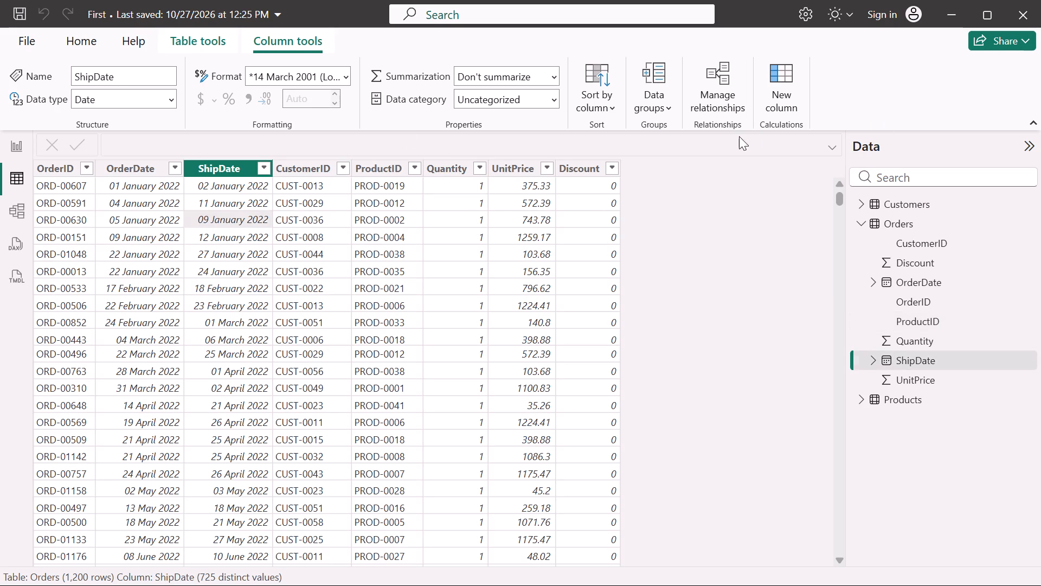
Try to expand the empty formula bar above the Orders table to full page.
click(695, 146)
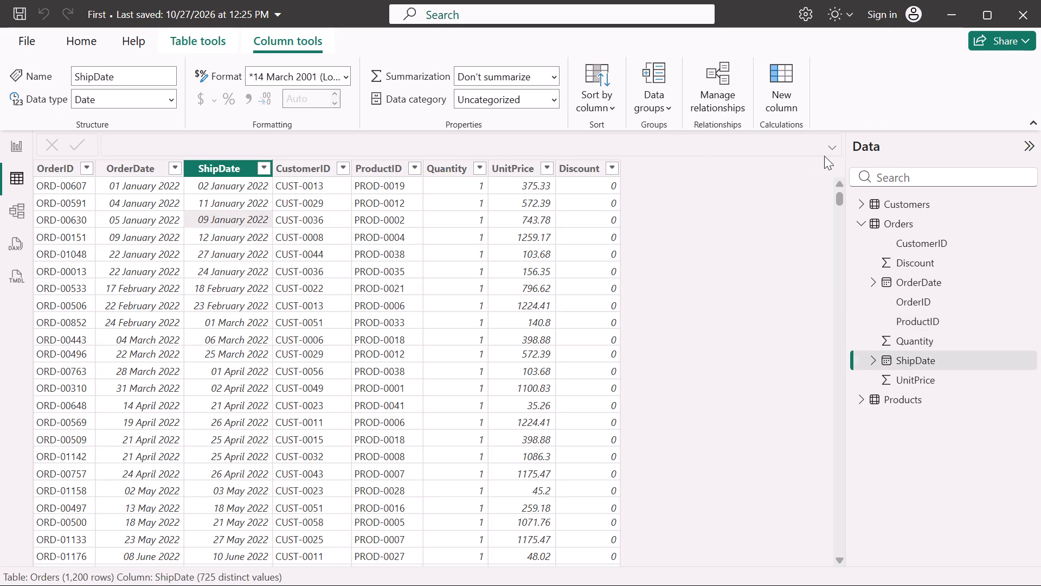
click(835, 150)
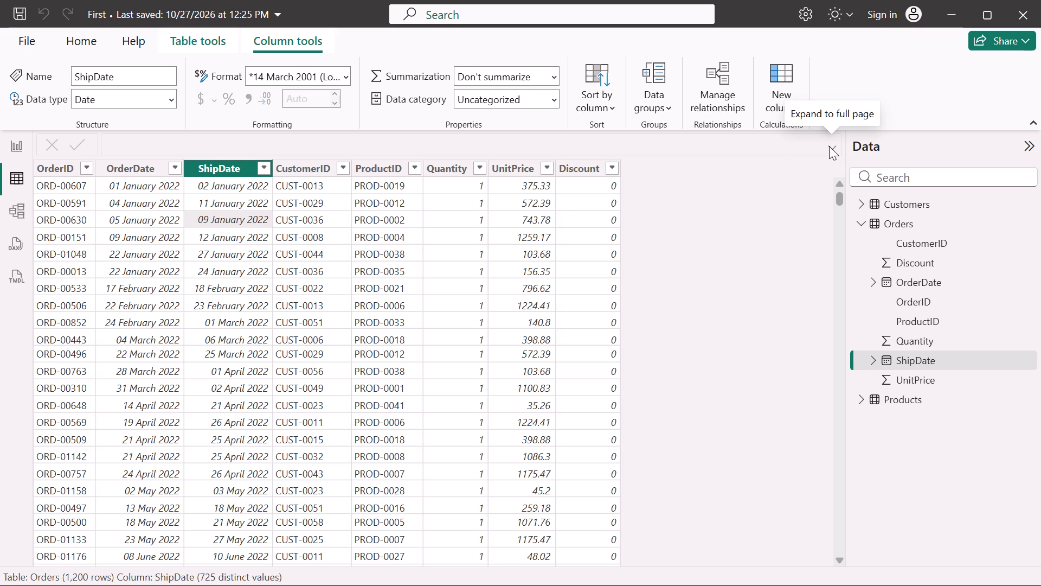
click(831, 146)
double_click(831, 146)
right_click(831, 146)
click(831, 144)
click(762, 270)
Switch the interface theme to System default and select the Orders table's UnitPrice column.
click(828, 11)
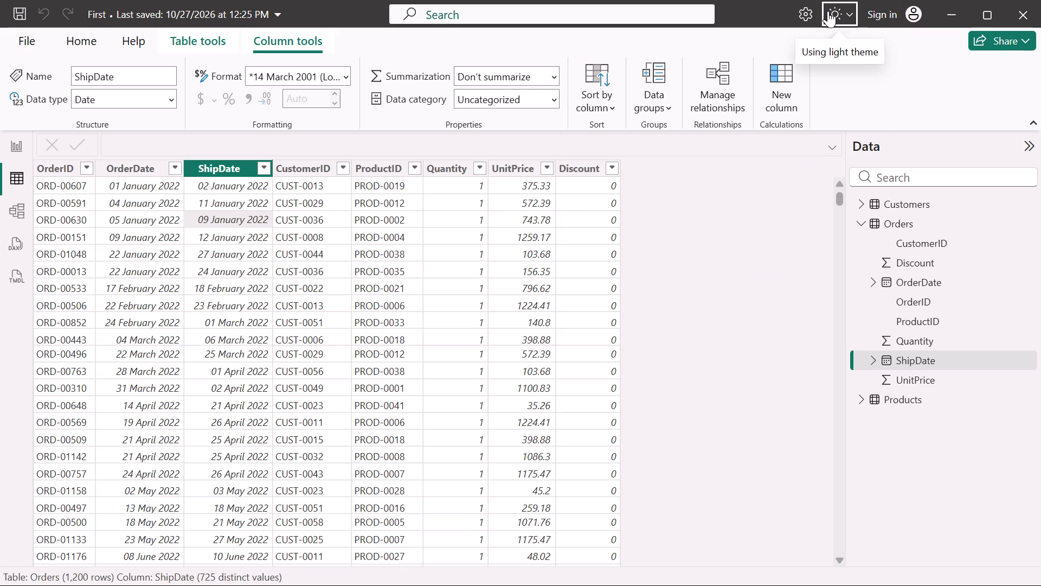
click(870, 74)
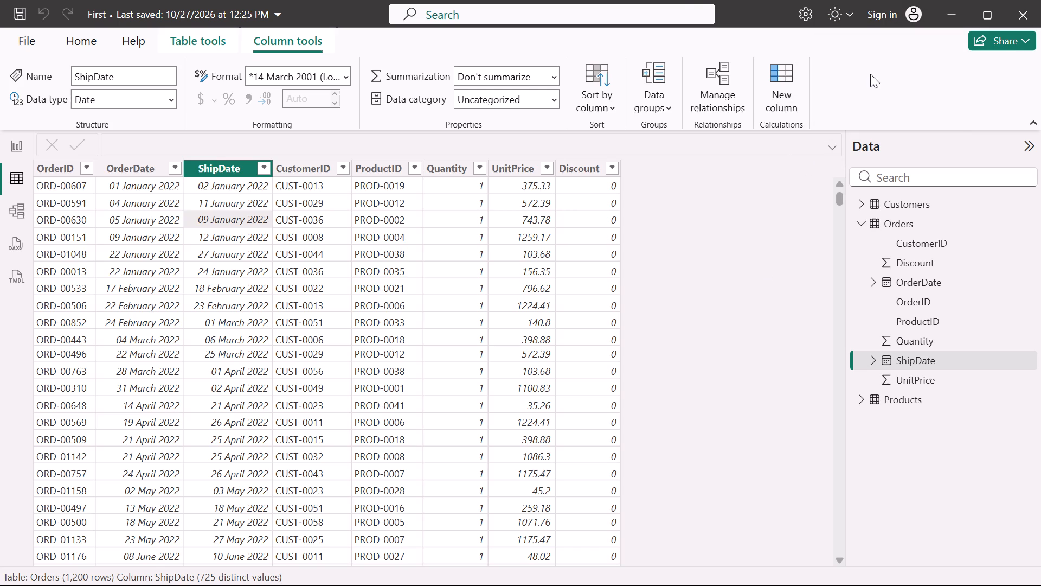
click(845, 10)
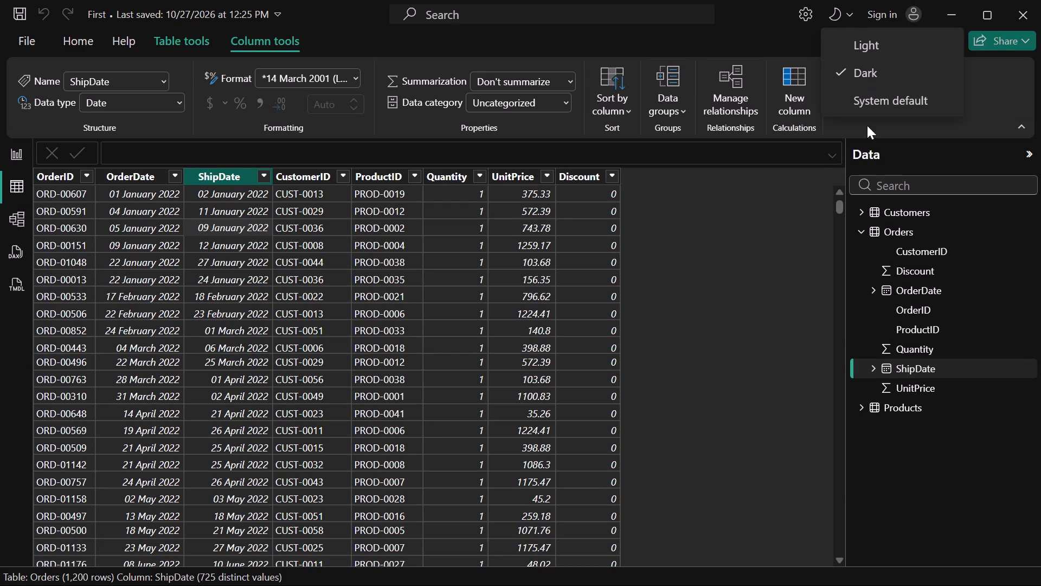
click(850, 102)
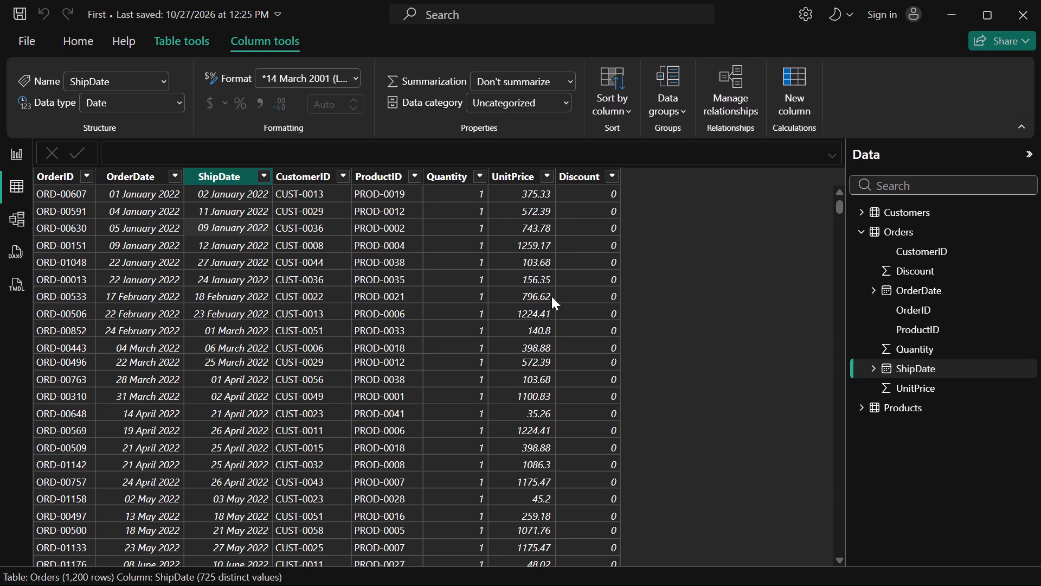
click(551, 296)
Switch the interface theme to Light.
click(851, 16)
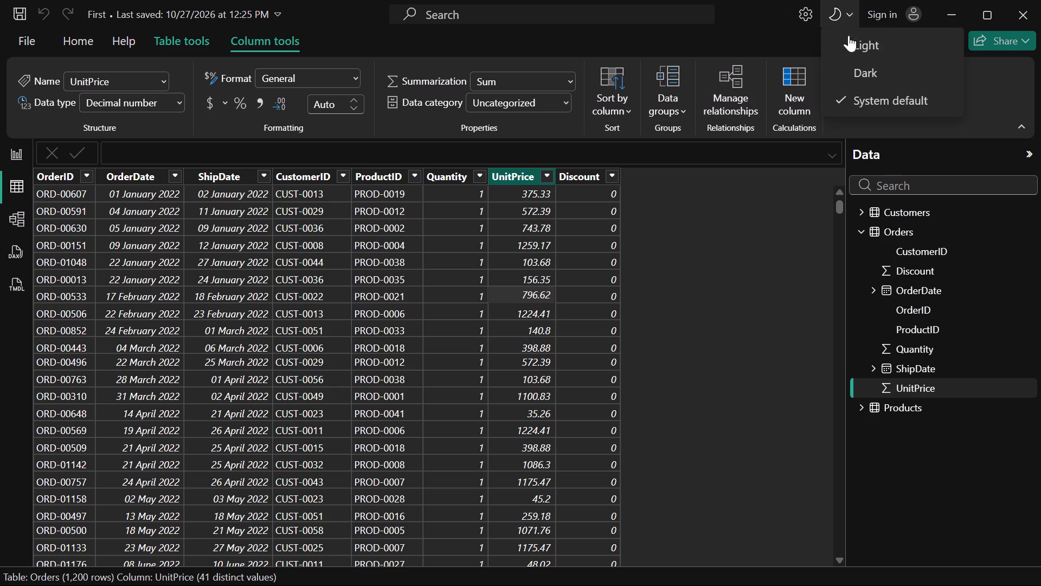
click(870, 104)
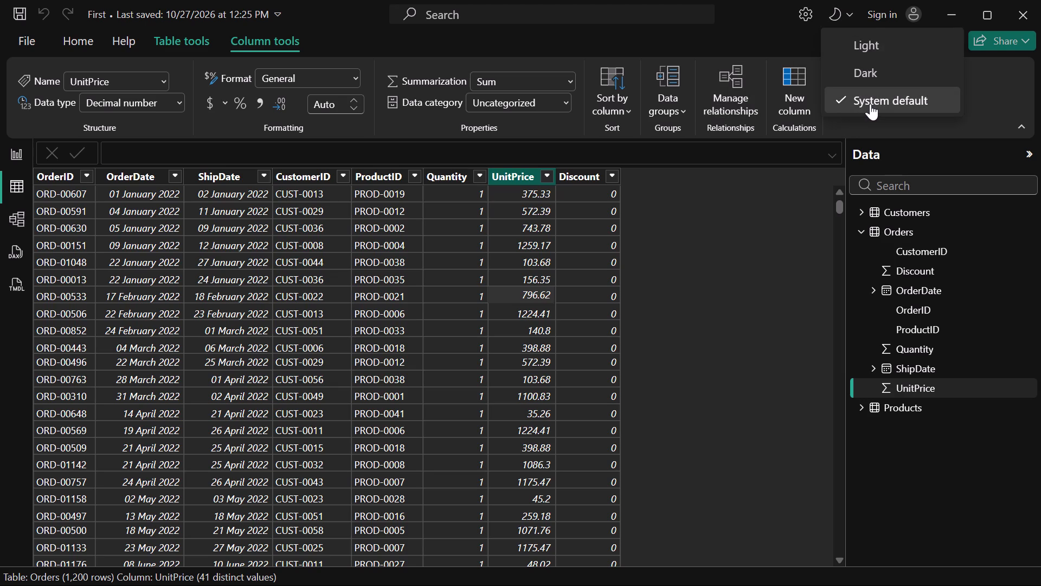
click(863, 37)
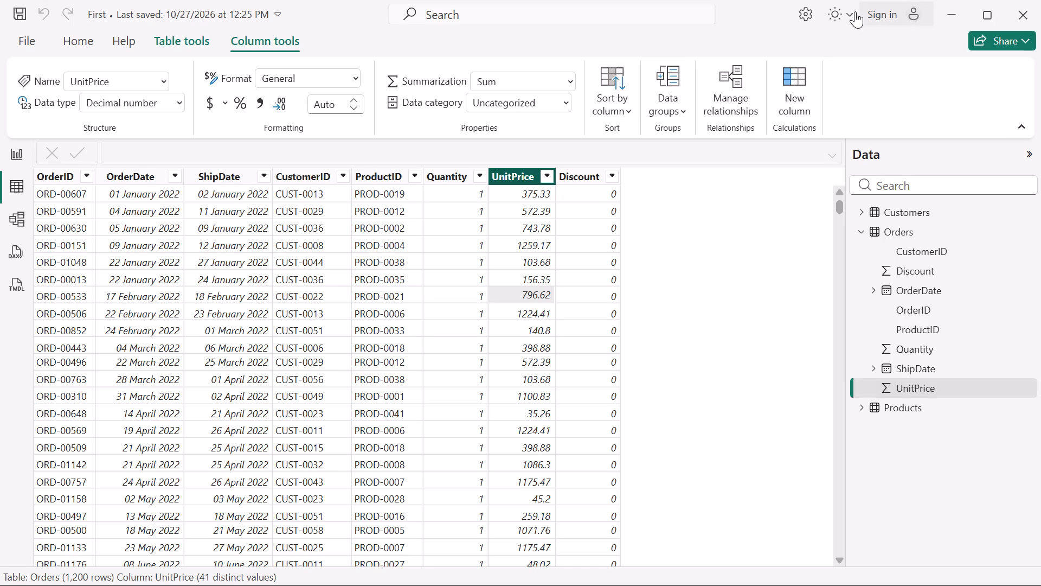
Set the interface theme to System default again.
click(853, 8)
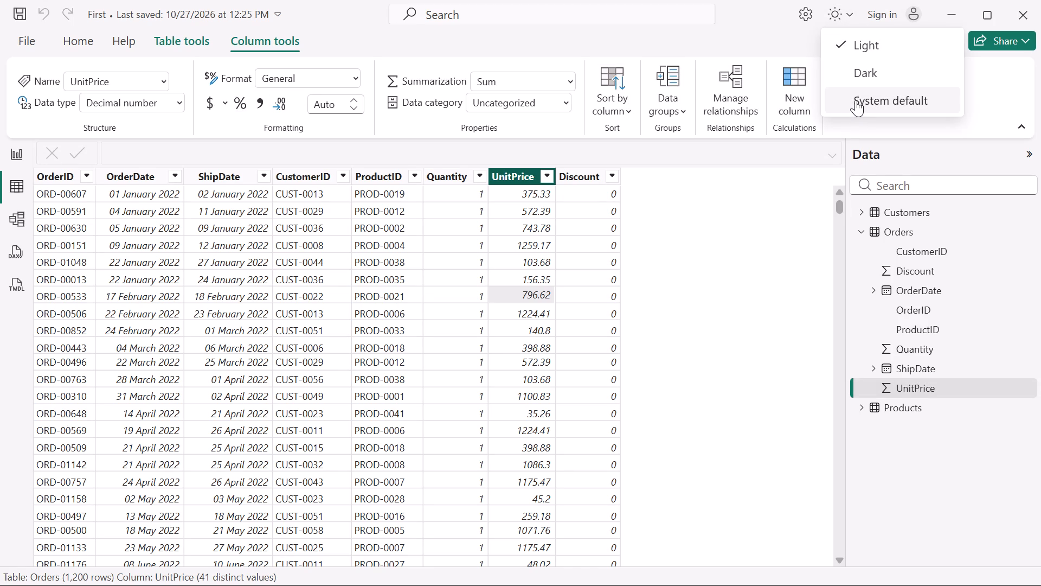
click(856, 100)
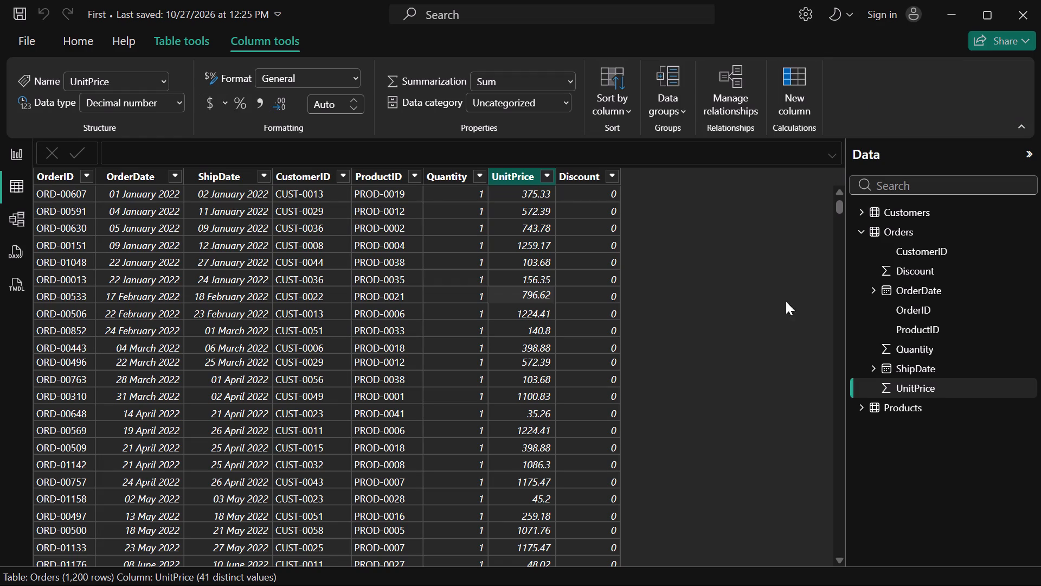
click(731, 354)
Set the interface theme back to Light and select the Orders table's Quantity column.
click(851, 18)
click(847, 36)
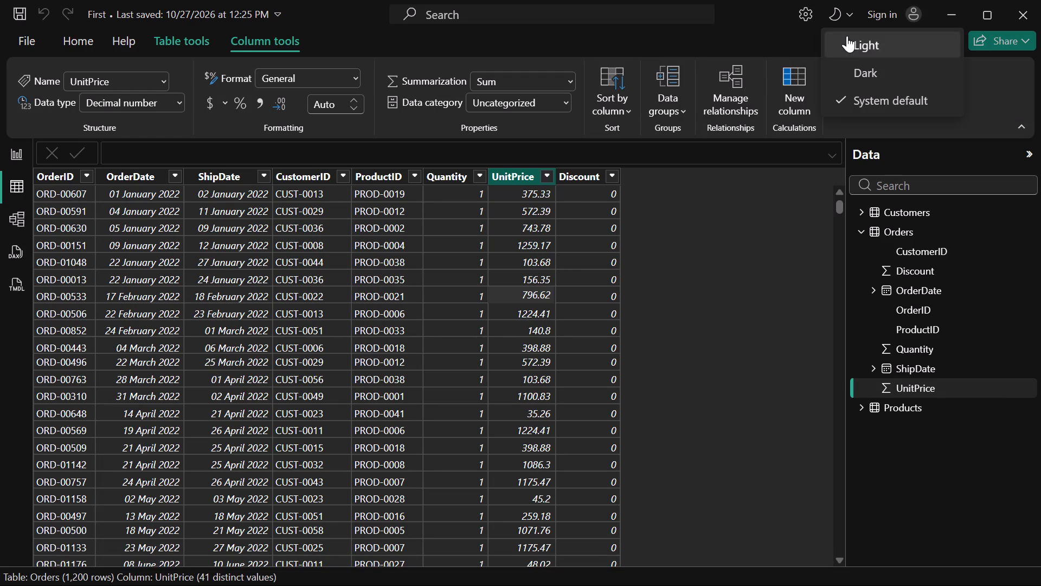
click(480, 353)
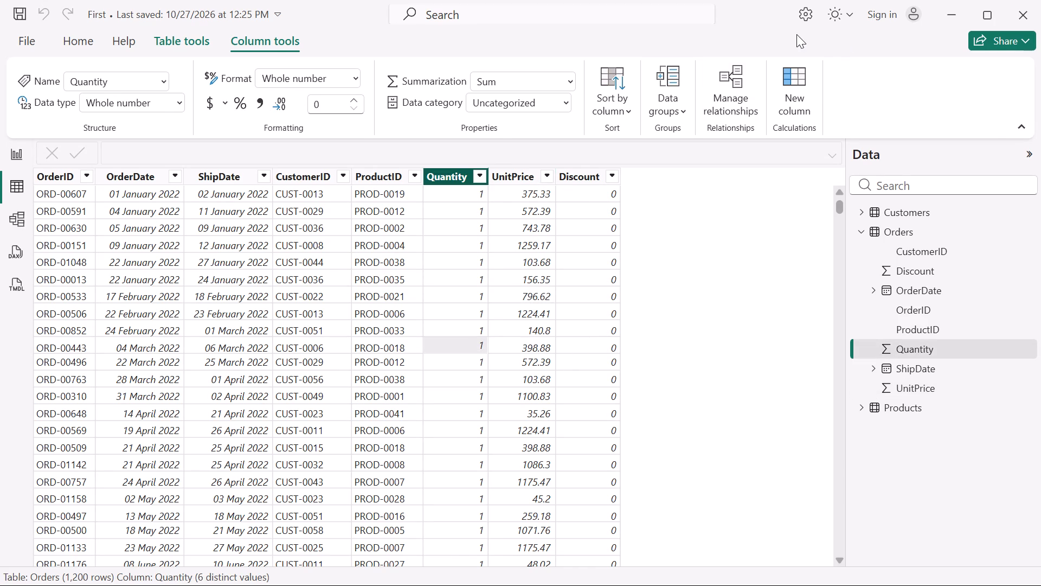
Examine the global option categories, including Data Load, Save and Recover, Privacy and Python scripting, and close the options without changes.
click(804, 18)
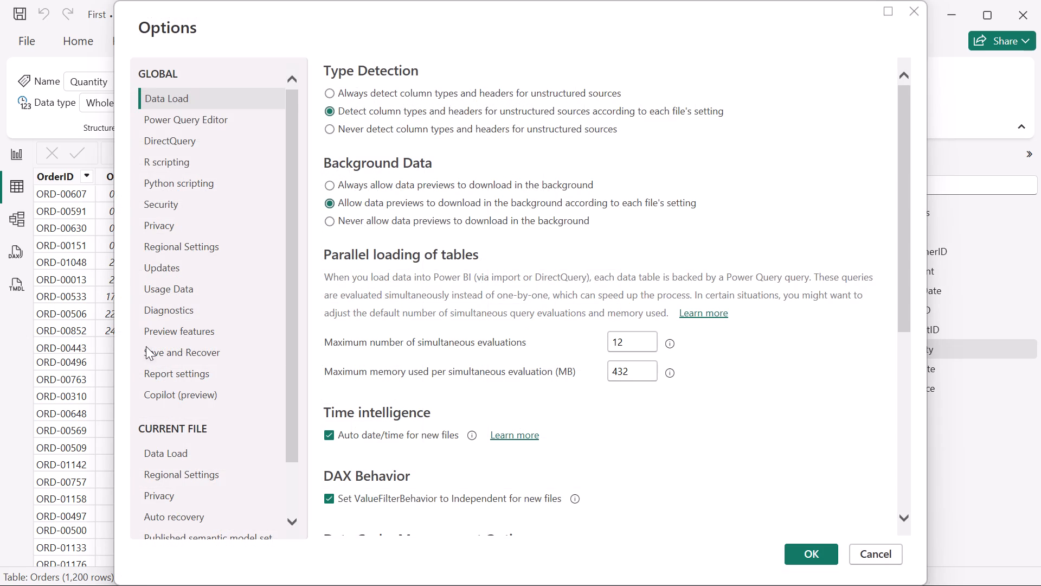
scroll(147, 347, down, 3)
scroll(191, 290, down, 1)
click(146, 352)
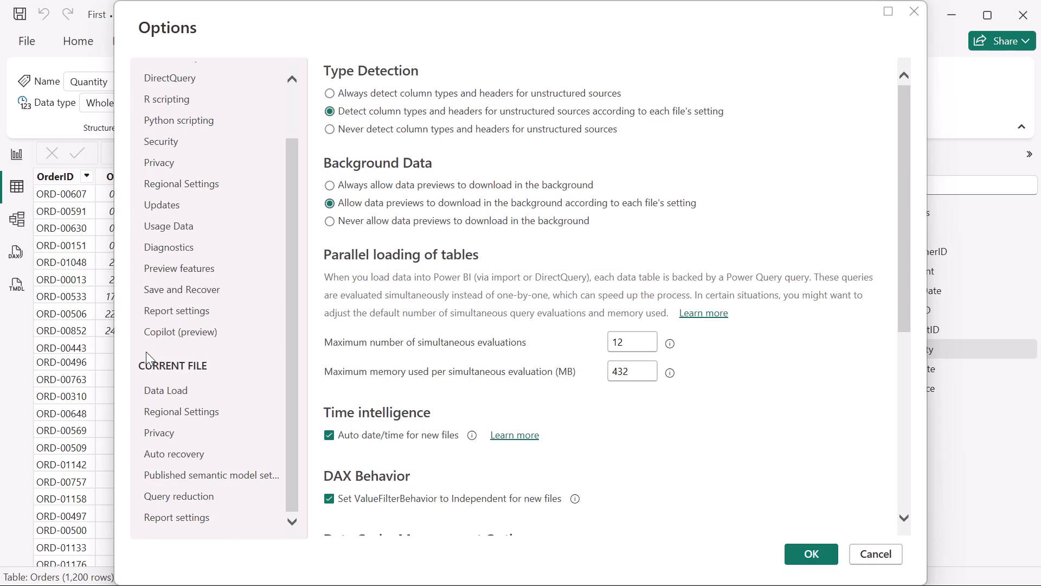
click(176, 335)
click(227, 290)
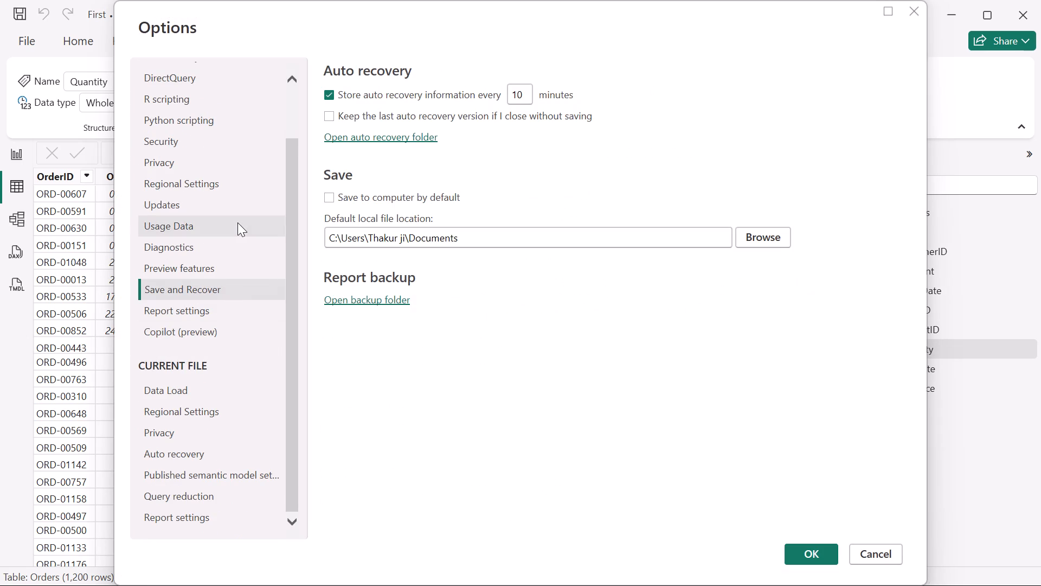
click(237, 222)
click(230, 156)
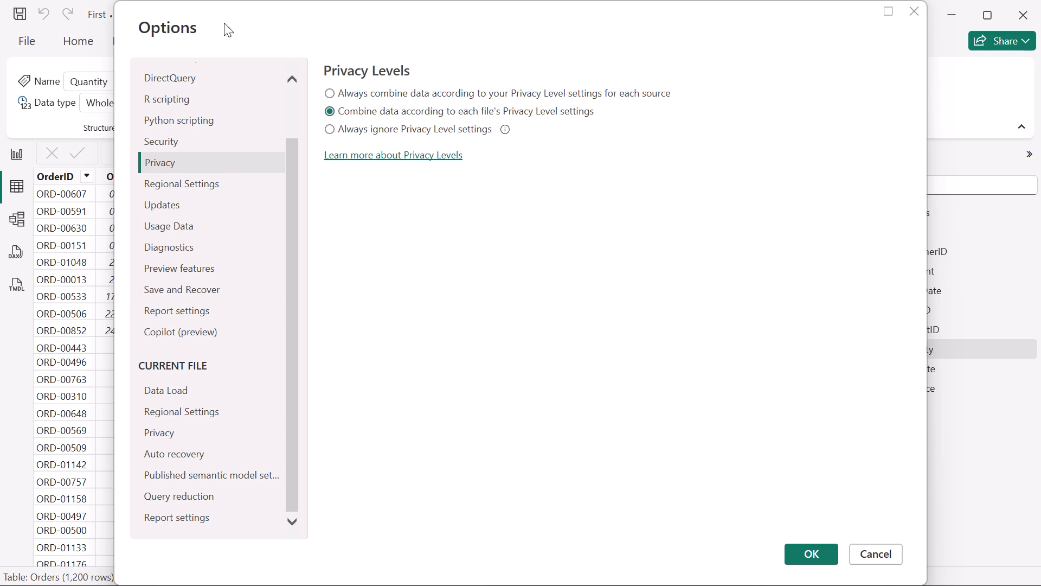
click(182, 120)
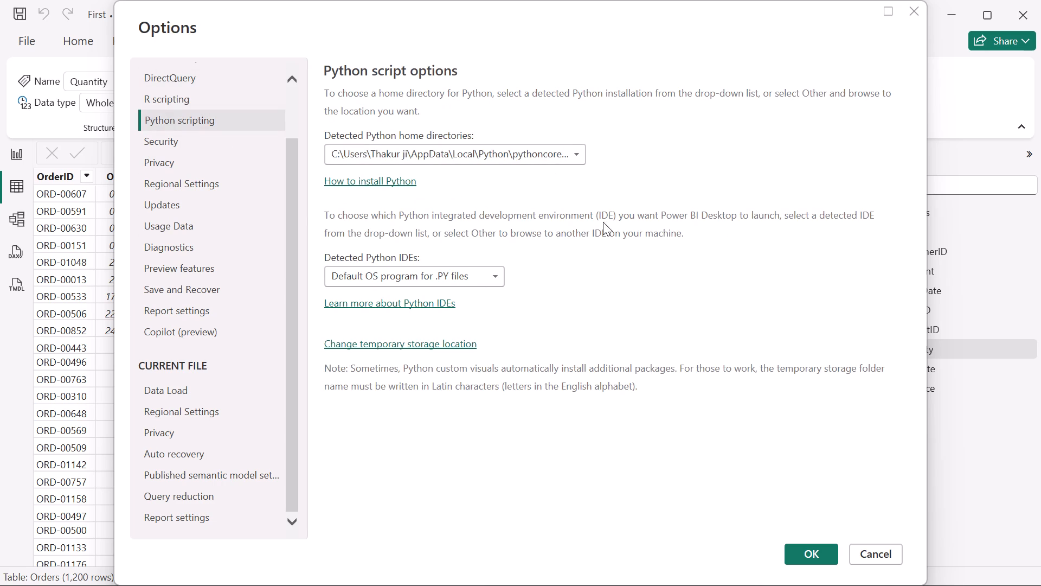
scroll(599, 225, down, 1)
scroll(236, 133, up, 6)
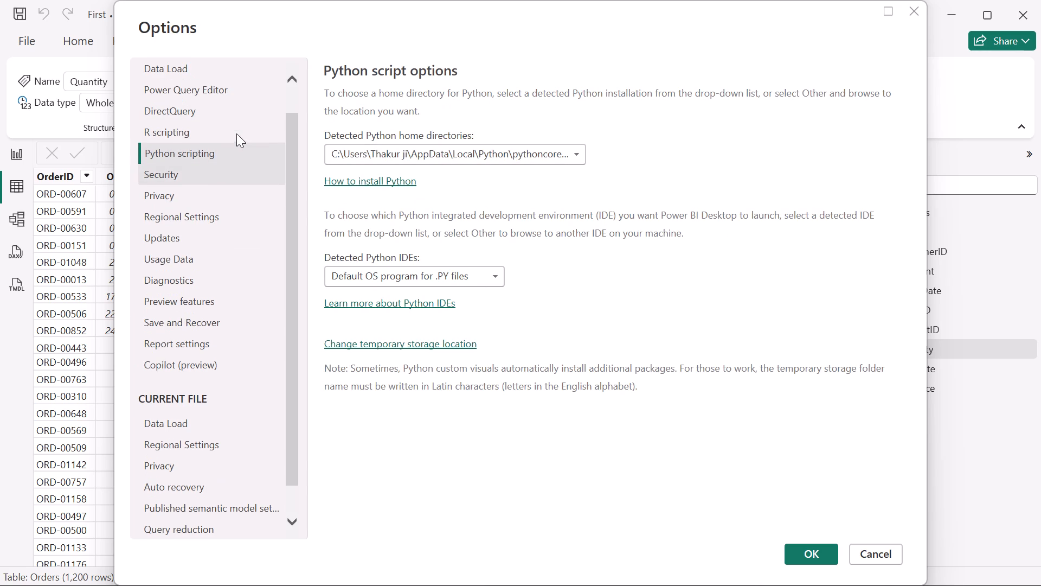
scroll(236, 133, up, 1)
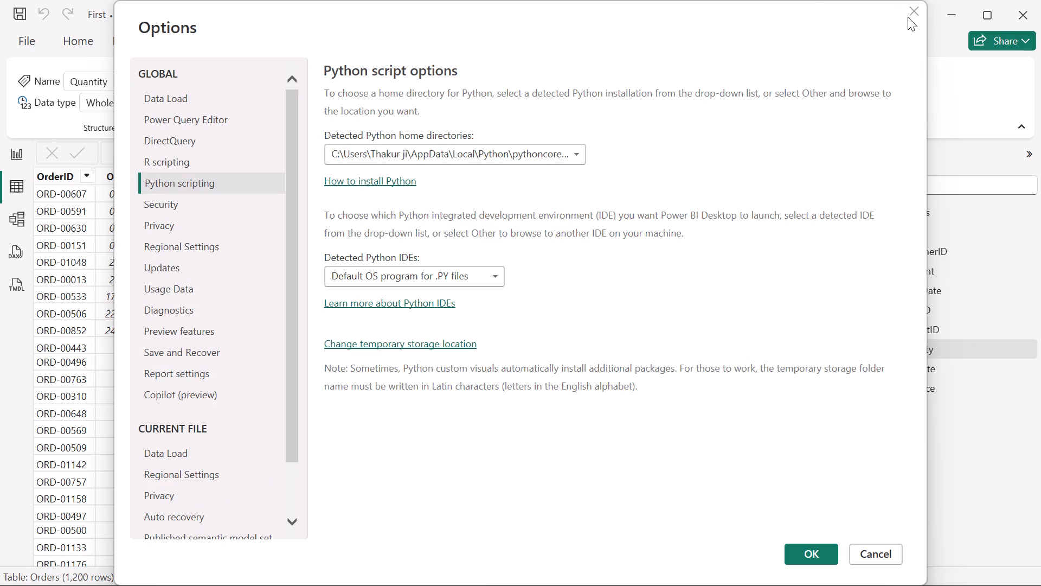
click(909, 16)
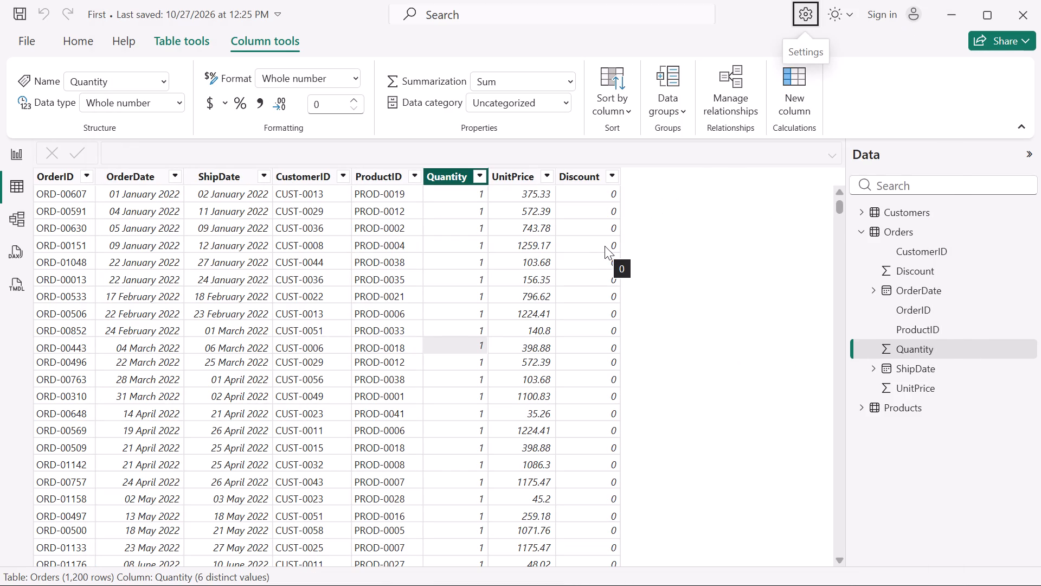
Examine the Discount column of the Orders table and its column properties.
click(605, 246)
click(669, 252)
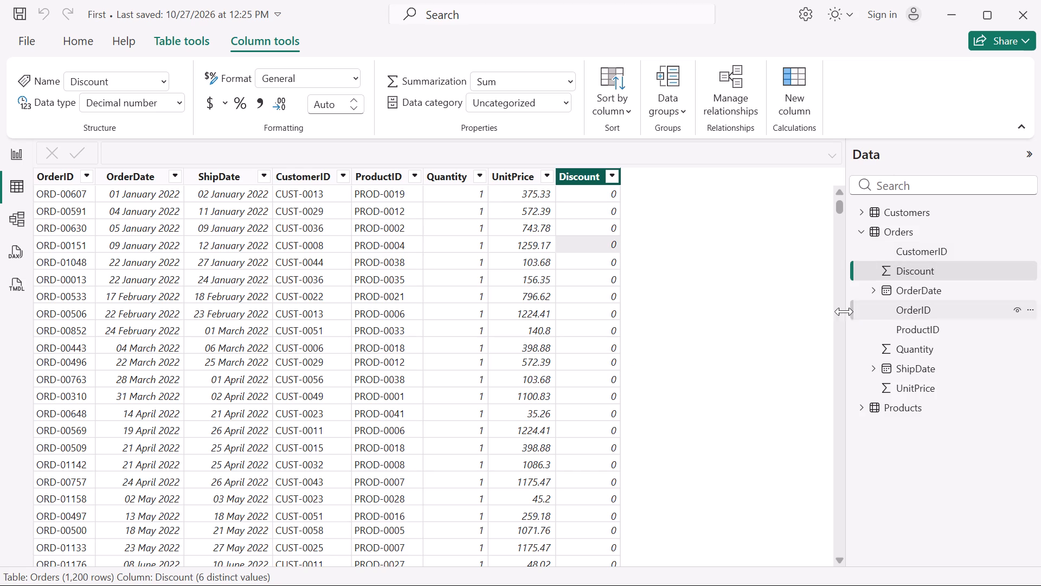
click(757, 325)
click(50, 152)
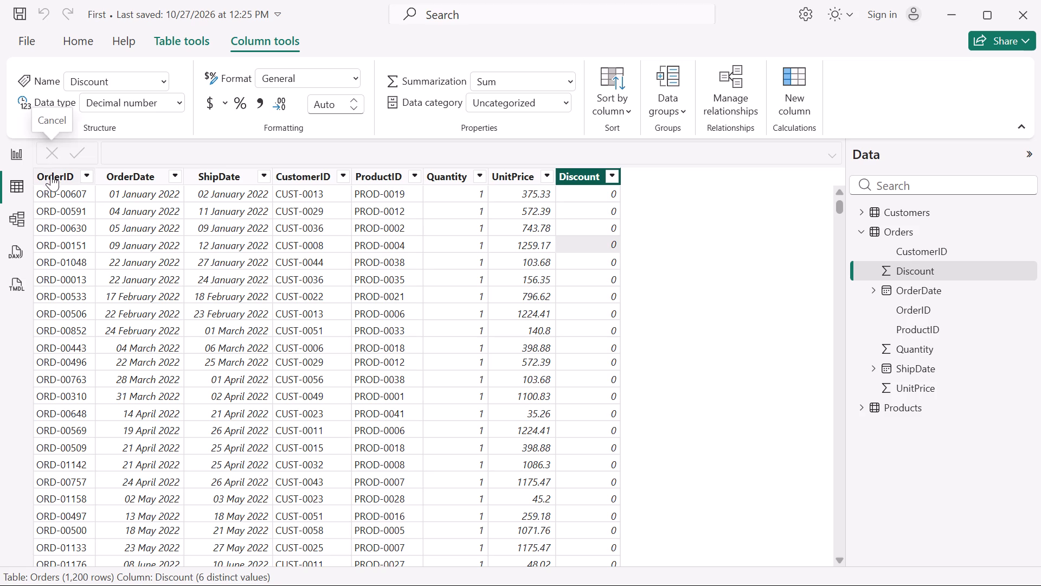
scroll(51, 177, right, 5)
View the report page with the Category Wise Unit Sale visuals, and return to the Orders table's rows.
click(17, 158)
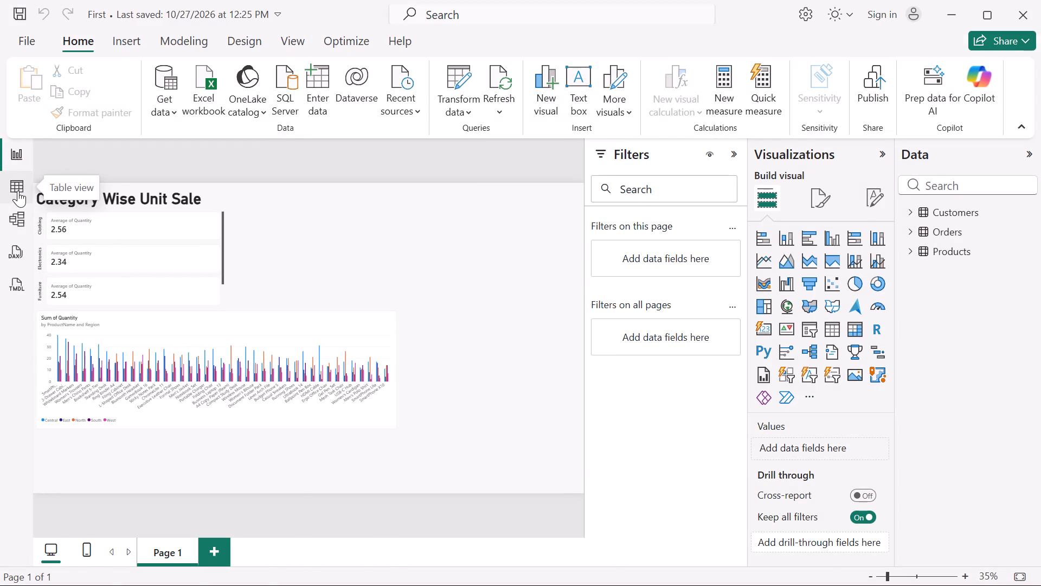
click(18, 190)
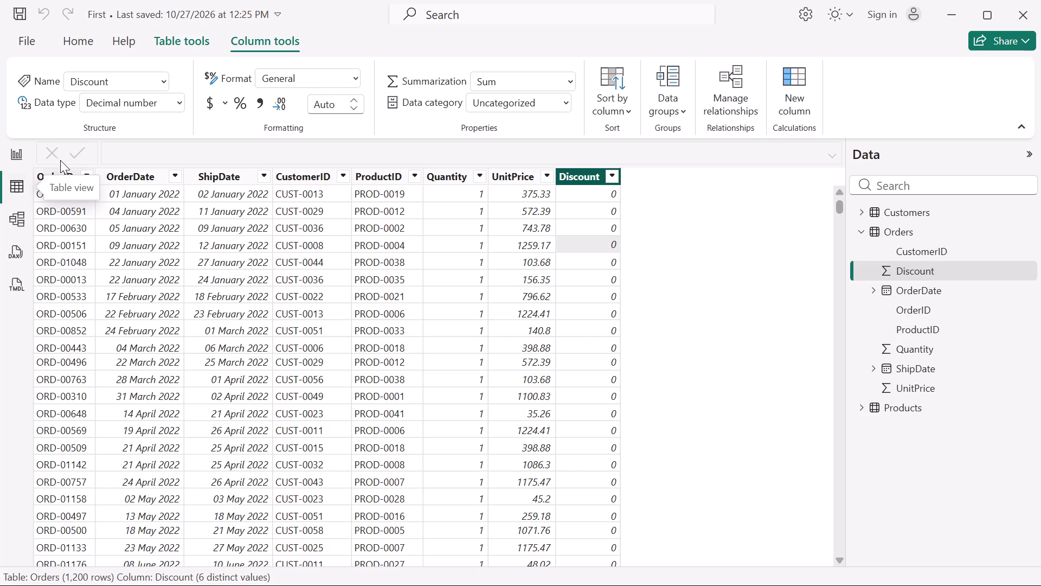
Look over the available help resources, and return to the column properties with the Orders table's CustomerID column selected.
click(121, 42)
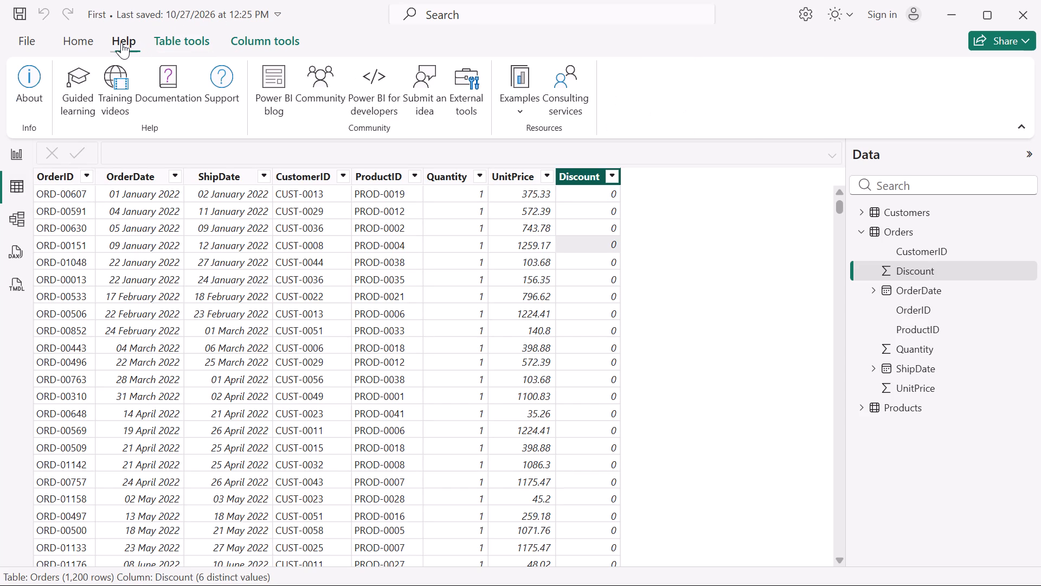
click(240, 35)
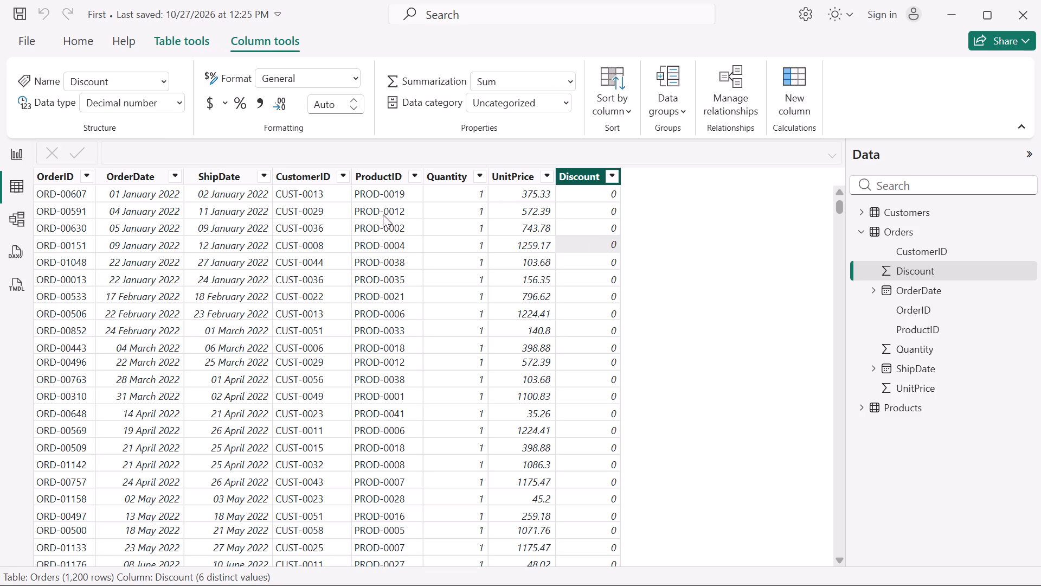
click(311, 213)
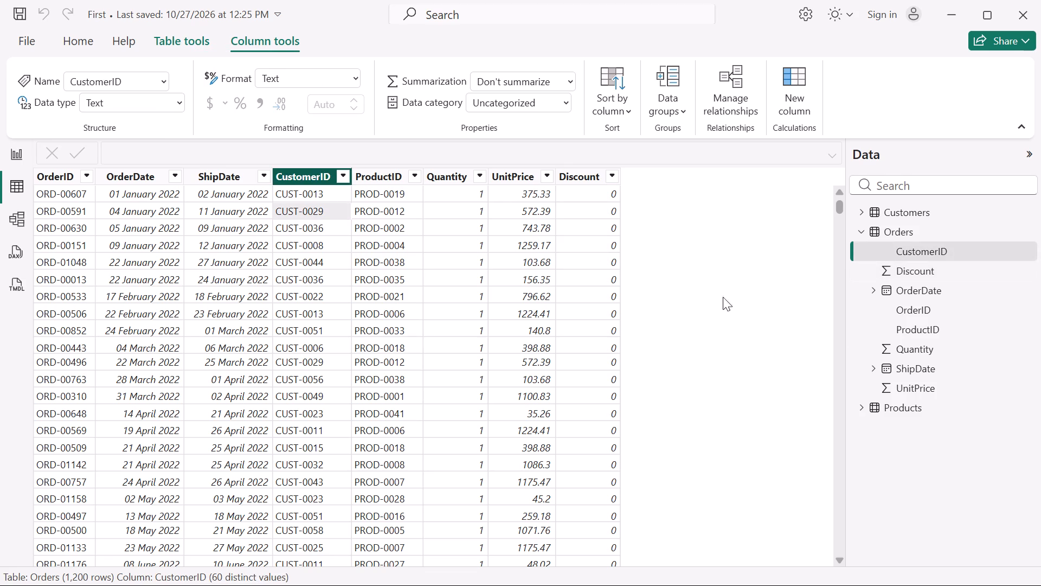
Select the Orders table and look over the table properties and the calculation commands available for it.
click(853, 253)
click(865, 218)
click(865, 218)
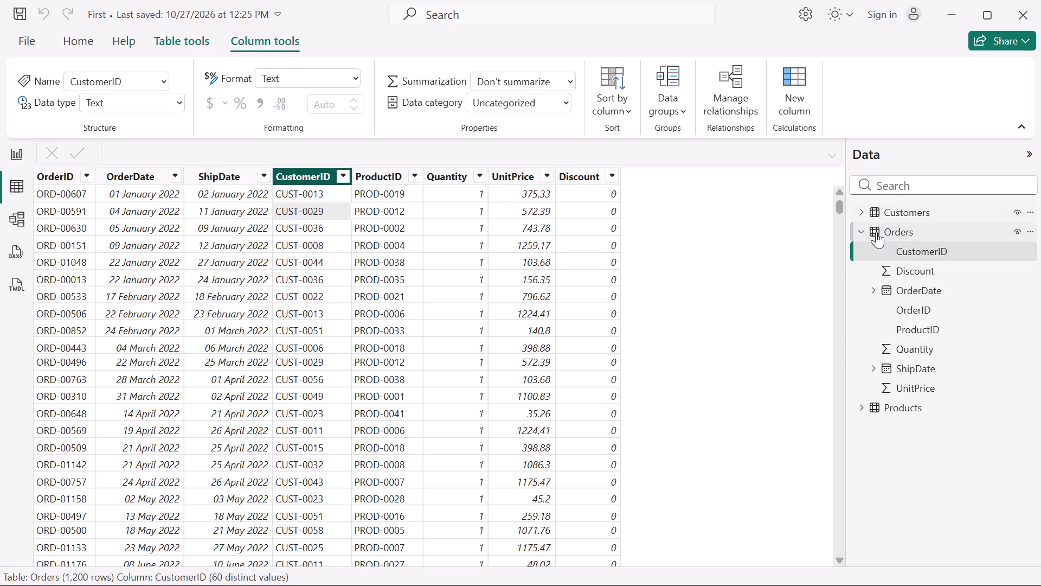
click(877, 232)
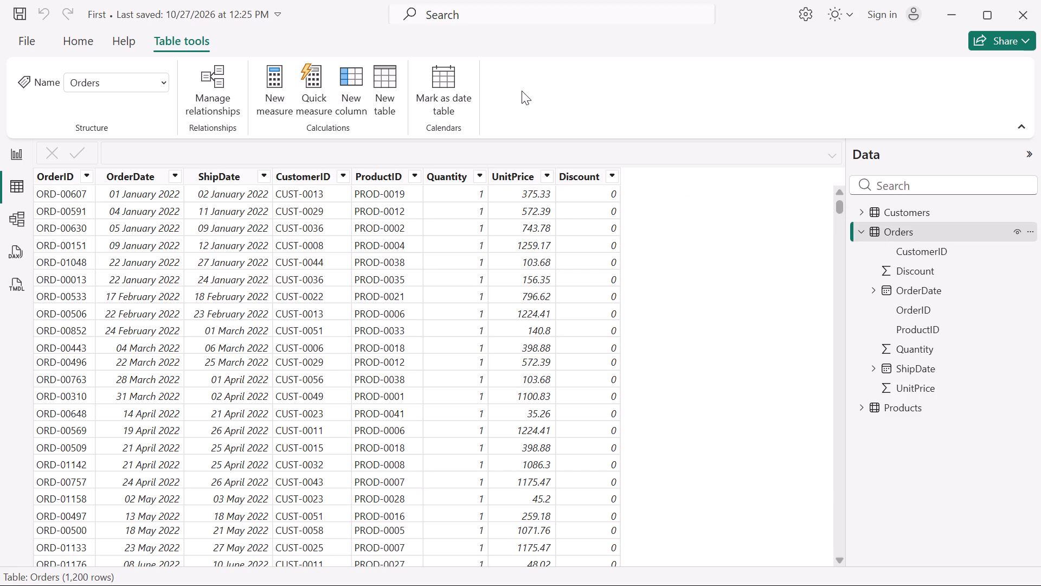
click(84, 47)
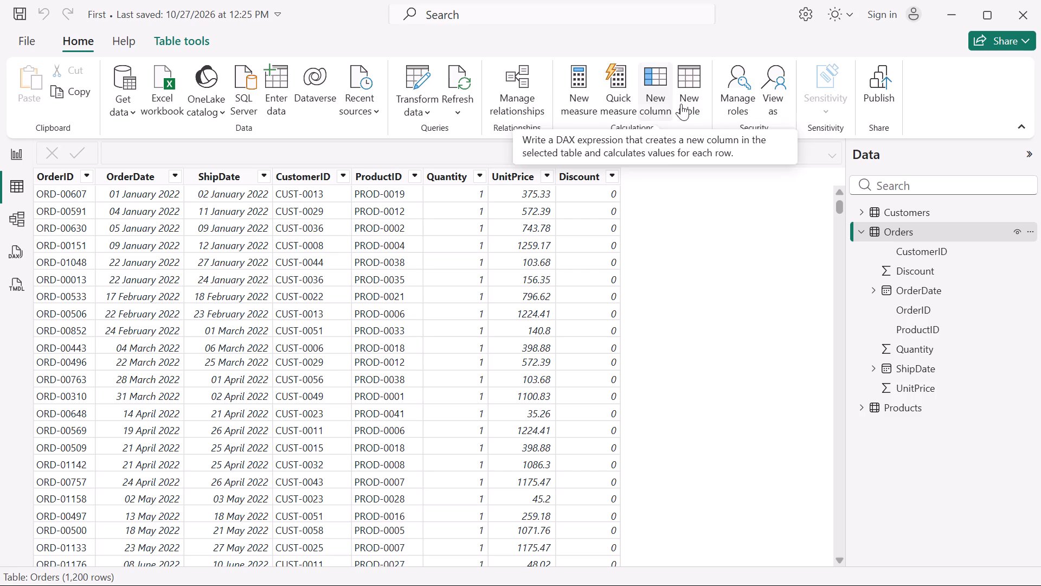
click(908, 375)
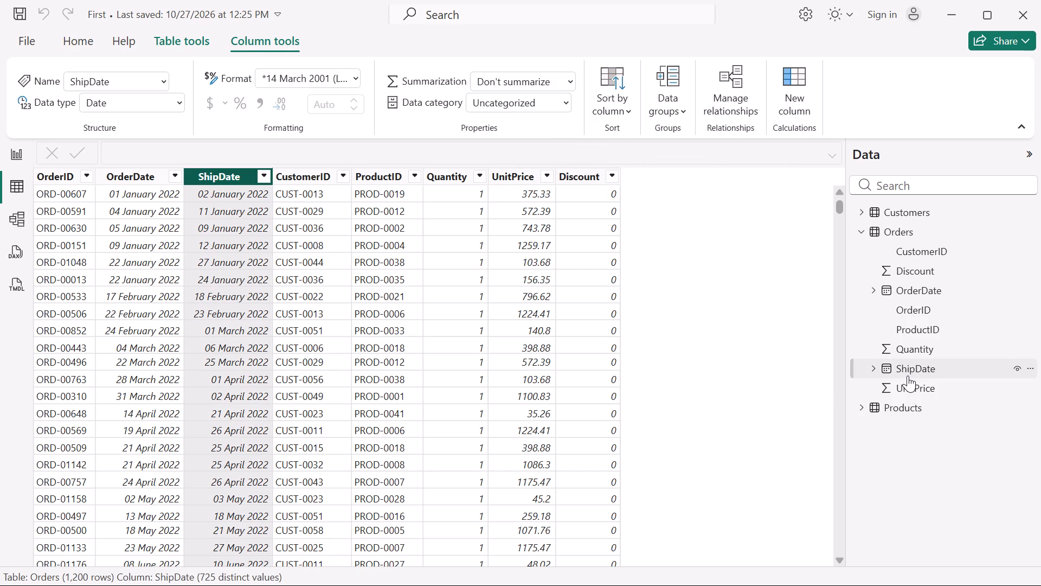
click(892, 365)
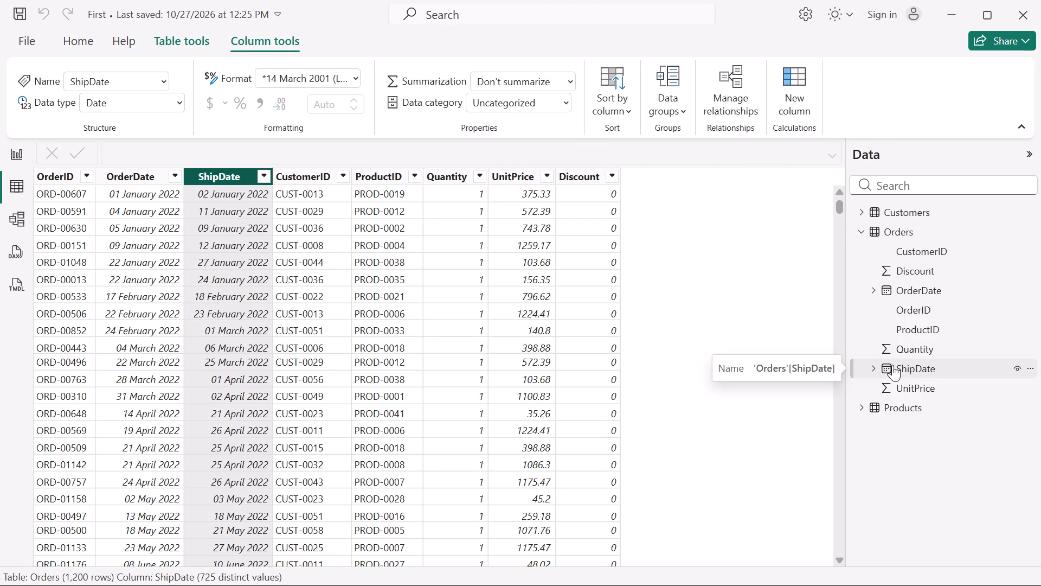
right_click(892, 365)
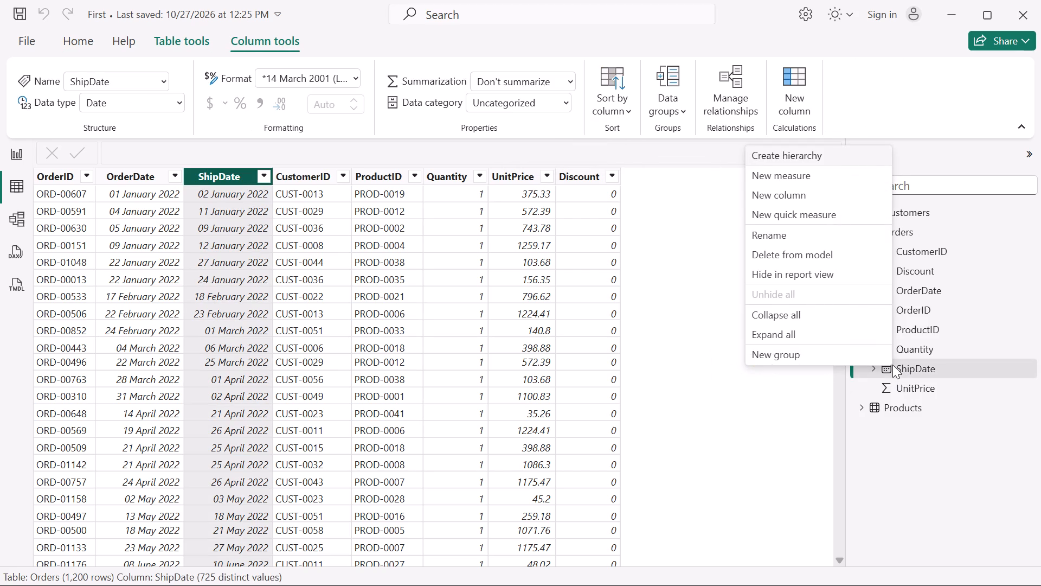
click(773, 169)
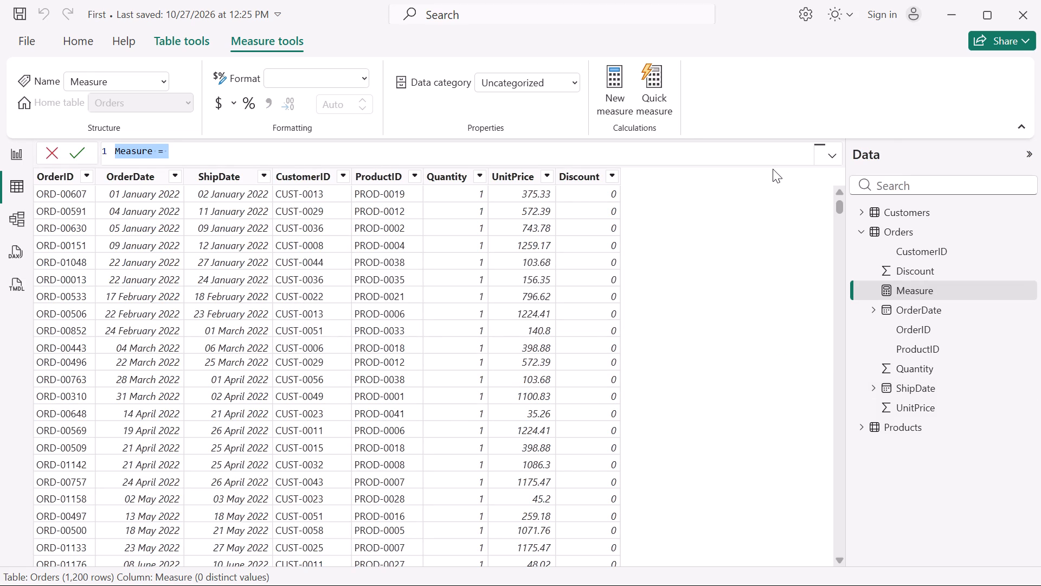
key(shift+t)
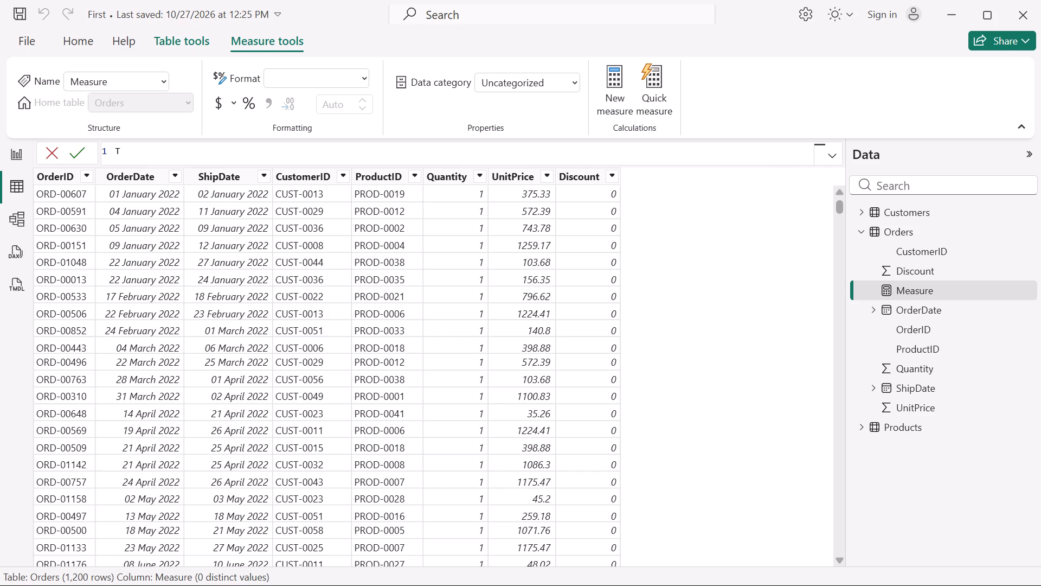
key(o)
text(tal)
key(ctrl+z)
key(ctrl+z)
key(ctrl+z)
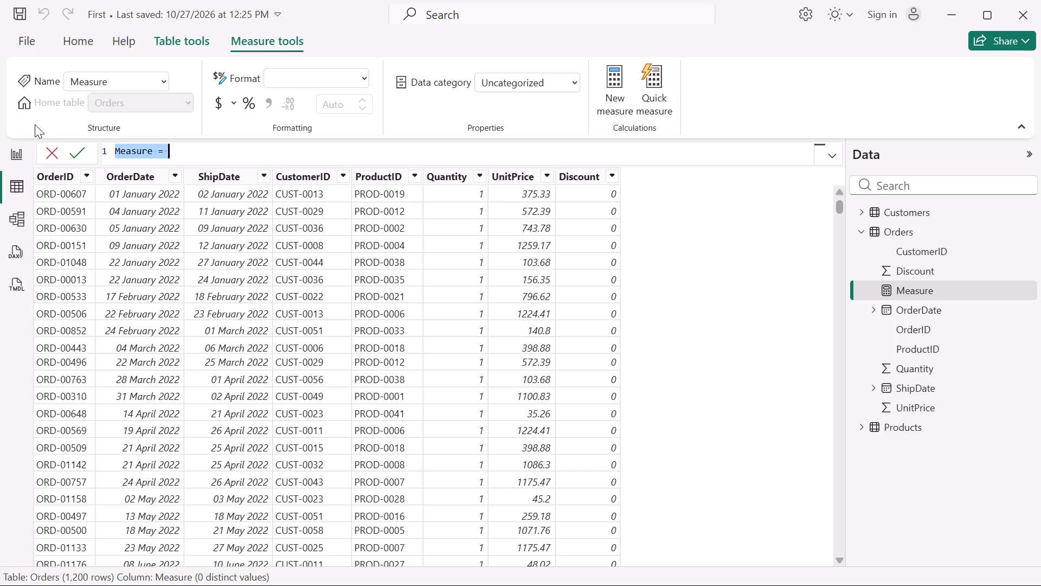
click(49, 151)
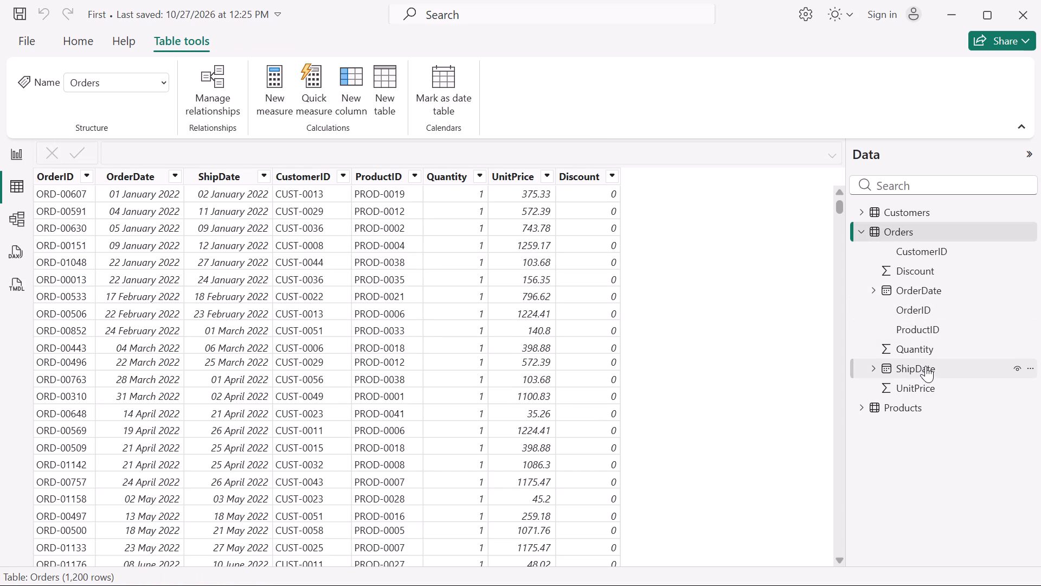
Create a new measure in the Orders table and name it TOtal Sale.
click(861, 232)
click(861, 232)
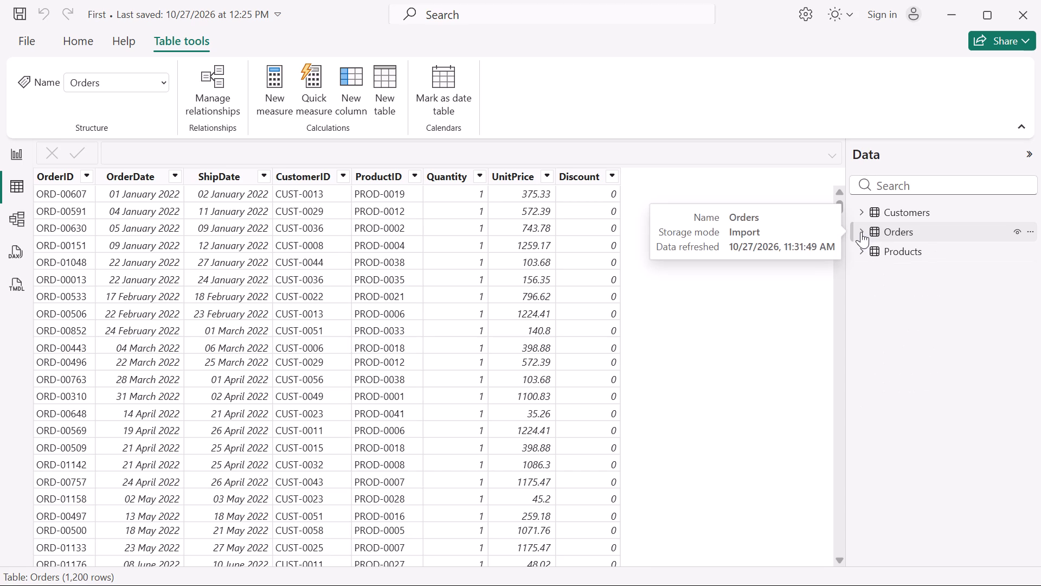
click(946, 233)
click(946, 233)
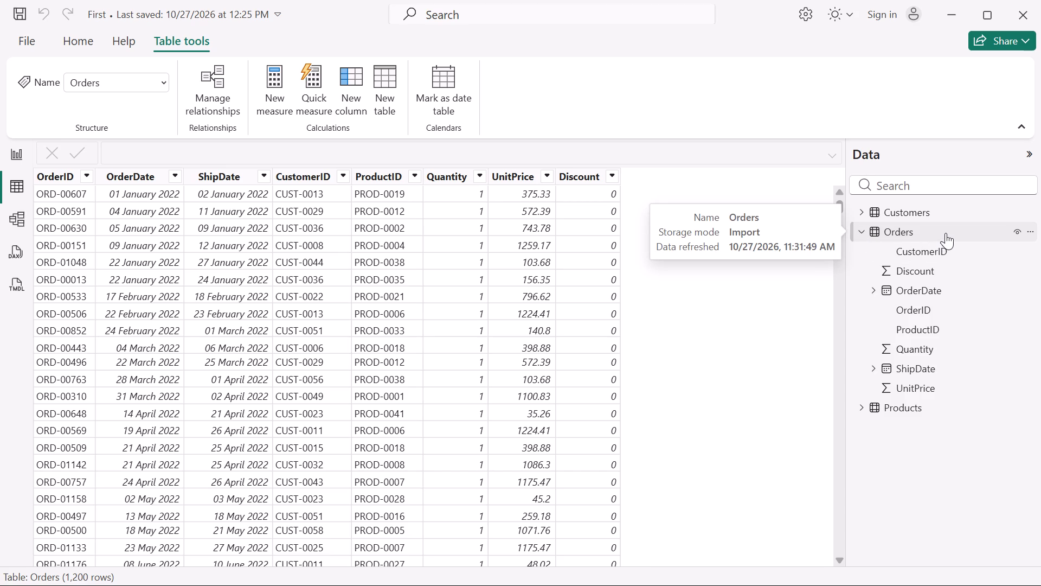
right_click(946, 233)
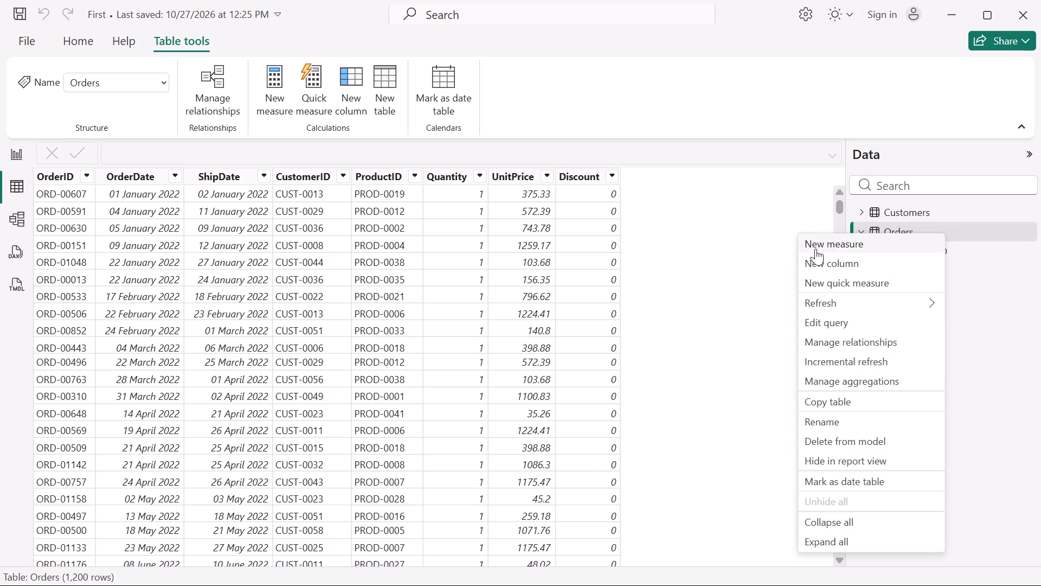
click(812, 245)
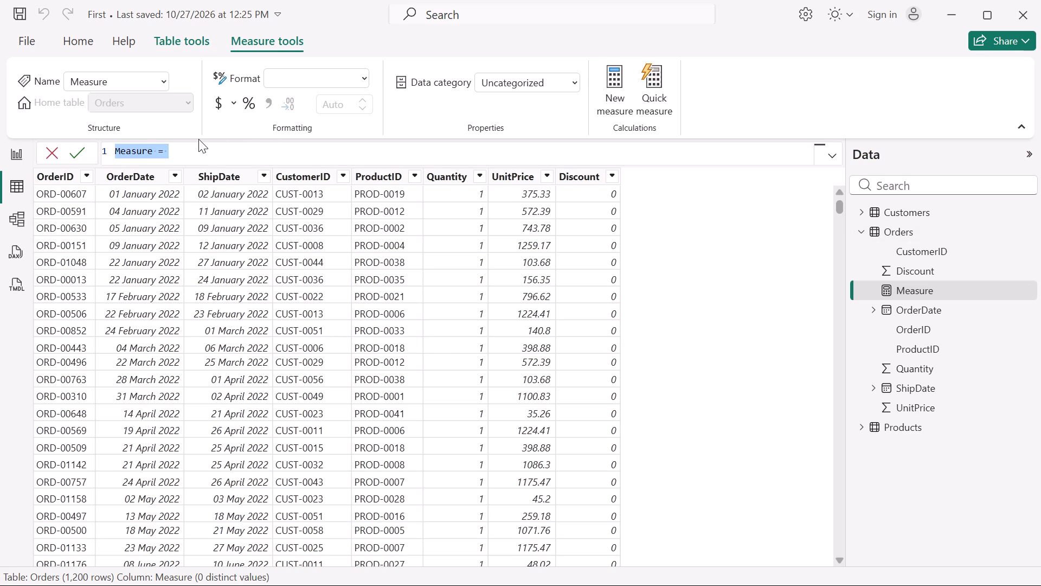
text(TO)
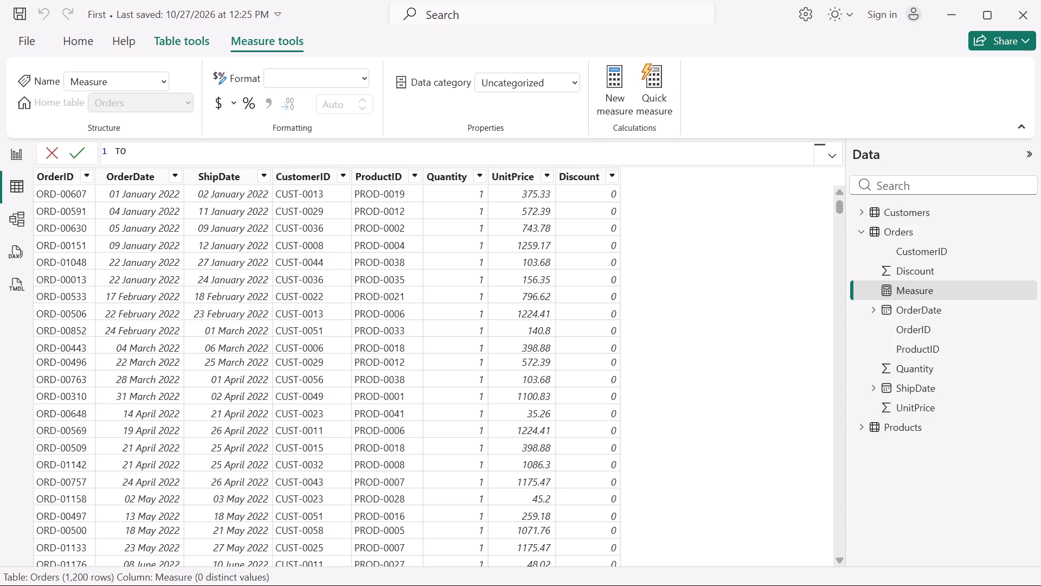
text(tal)
key(space)
text(Sale)
key(space)
key(equal)
key(space)
Begin the measure's formula with the SUMX function, using Orders as its table argument.
text(SUPER)
key(BackSpace)
key(BackSpace)
key(BackSpace)
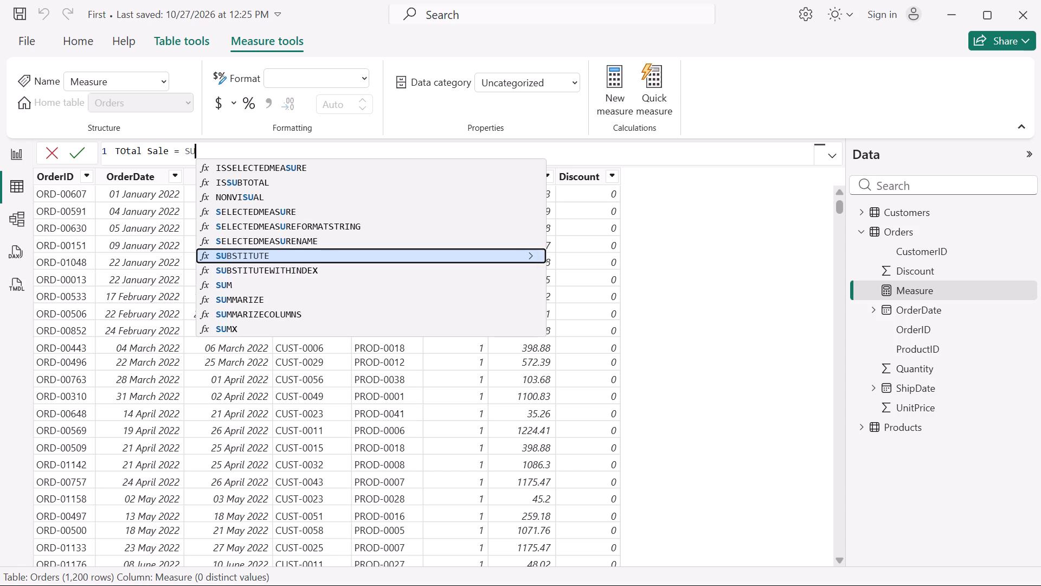
text(MX)
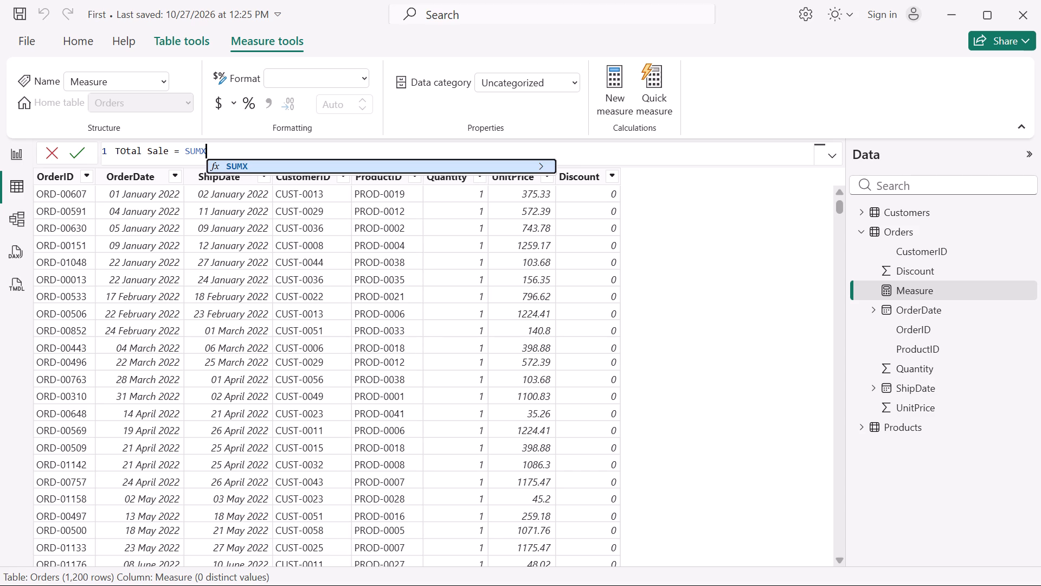
key(shift+parenleft)
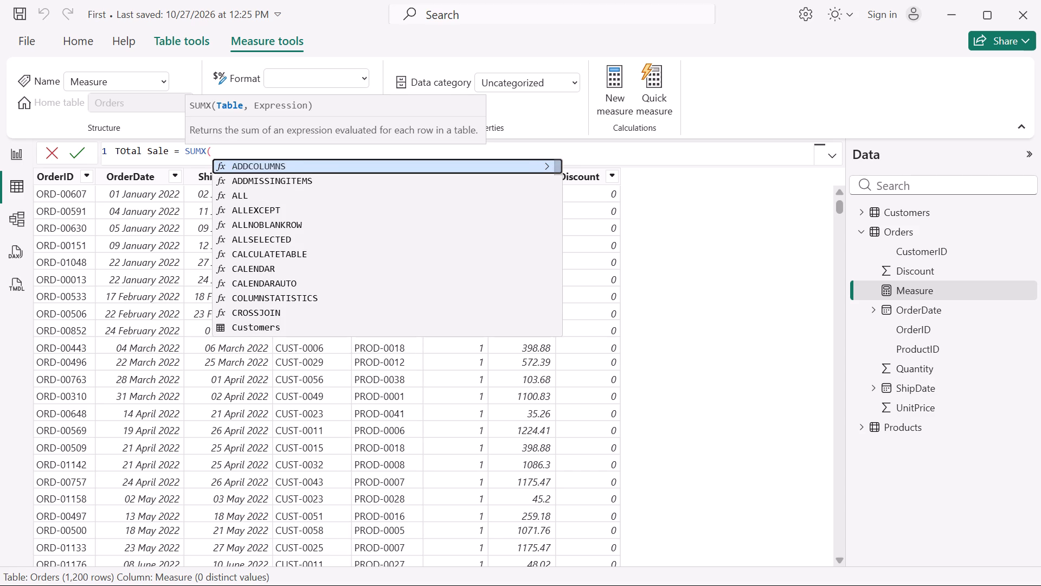
key(shift+parenright)
key(Left)
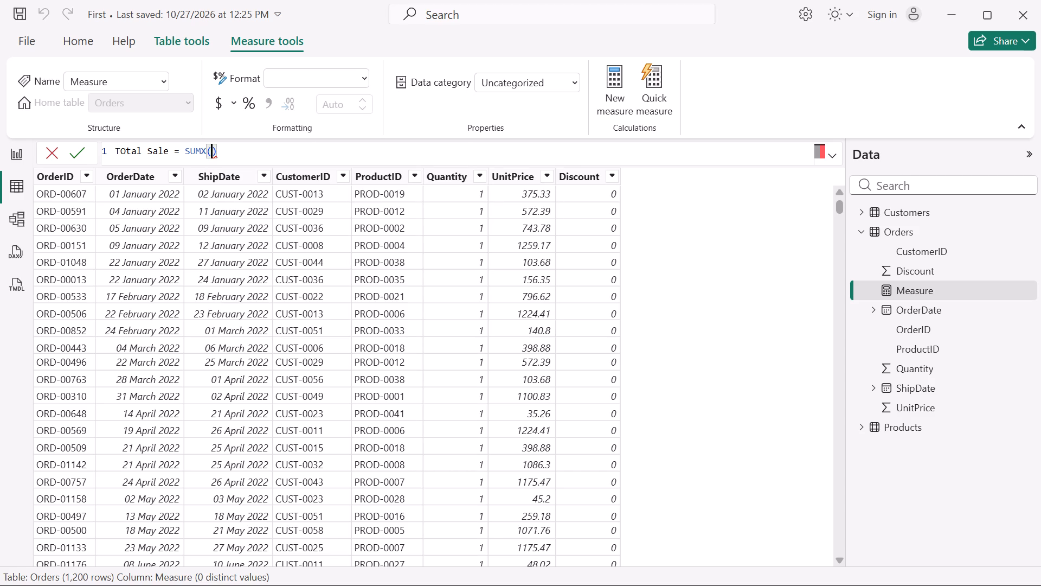
key(o)
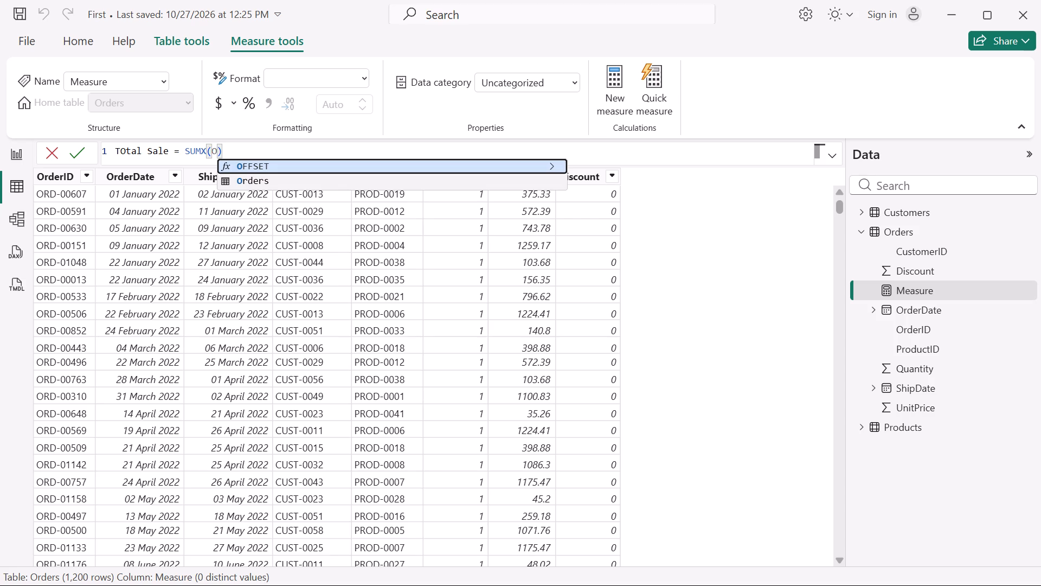
key(r)
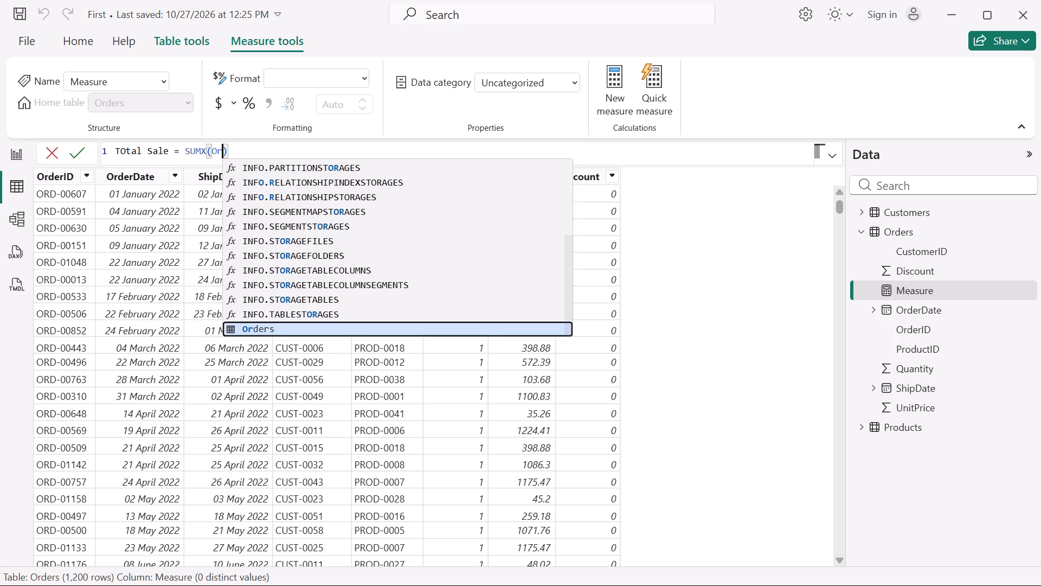
key(Tab)
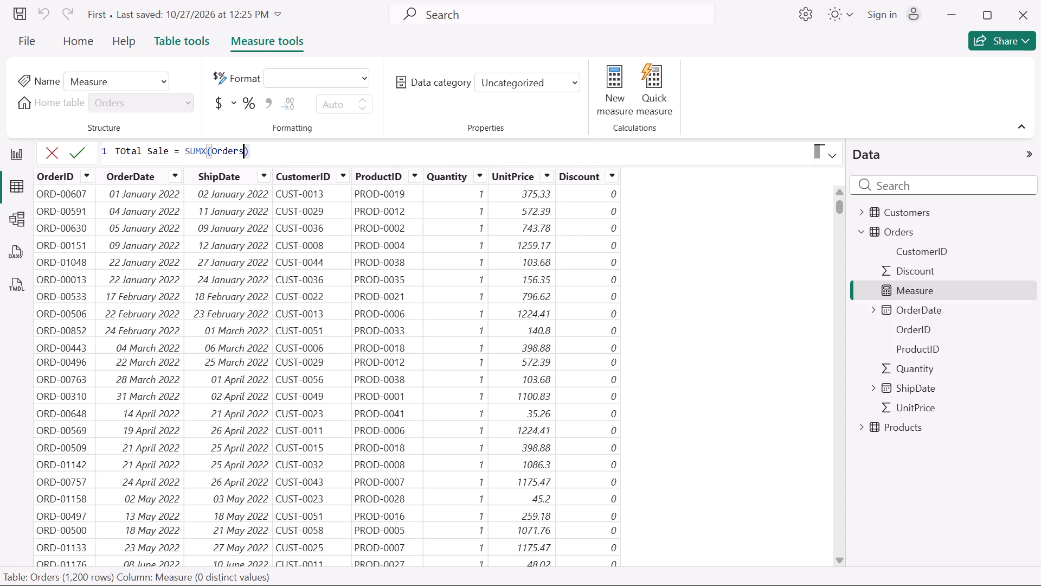
key(comma)
key(space)
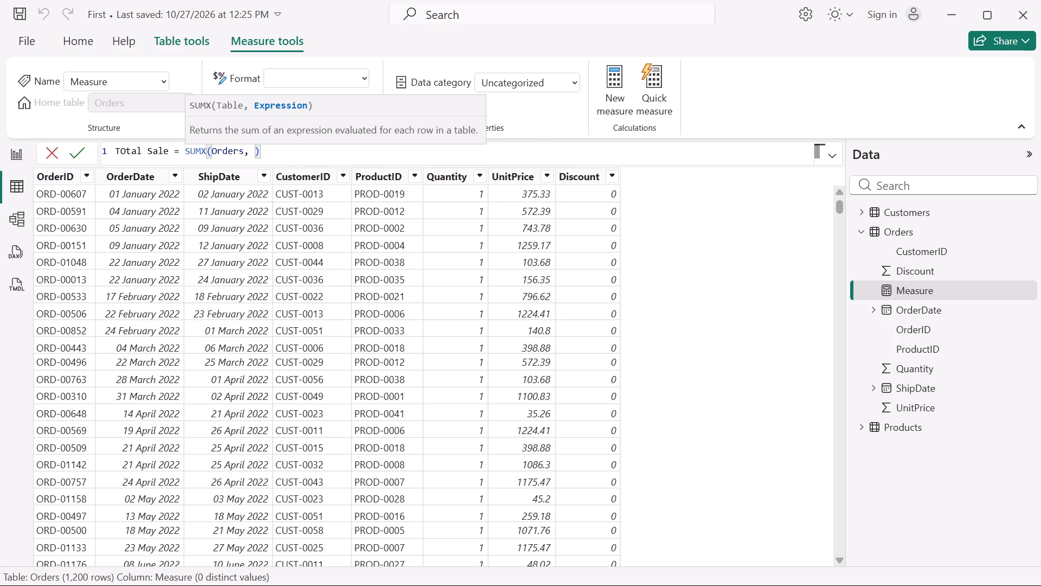
Enter Orders[Quantity]*Orders[UnitPrice] as the SUMX expression in the measure's formula.
key(shift+o)
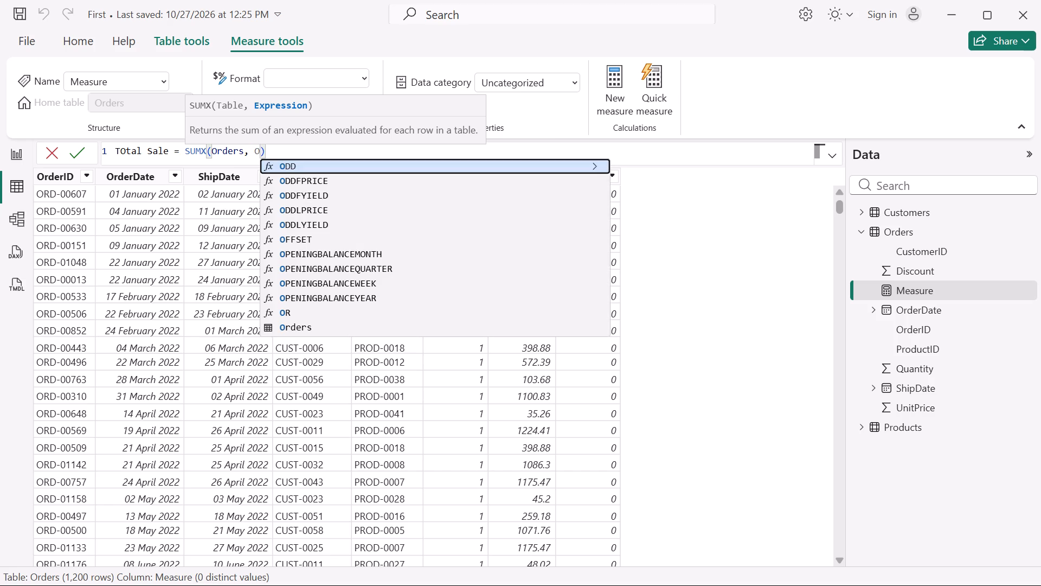
key(e)
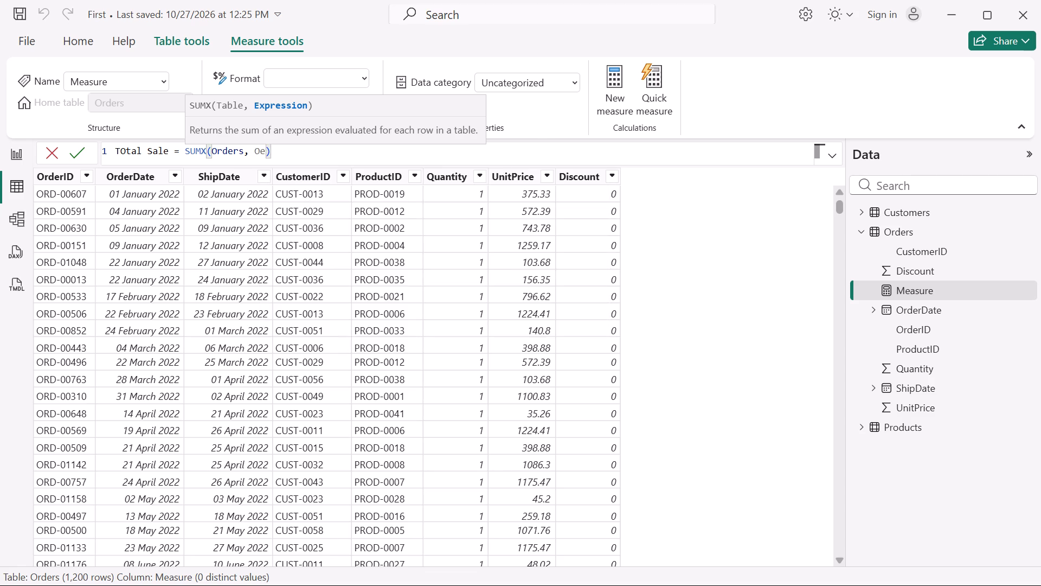
key(BackSpace)
text(rd)
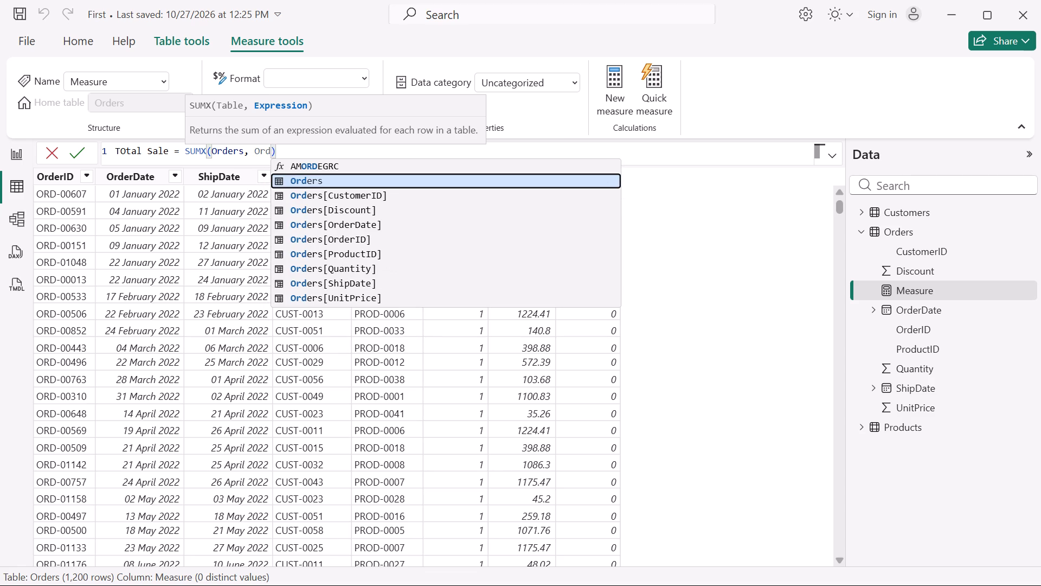
click(354, 269)
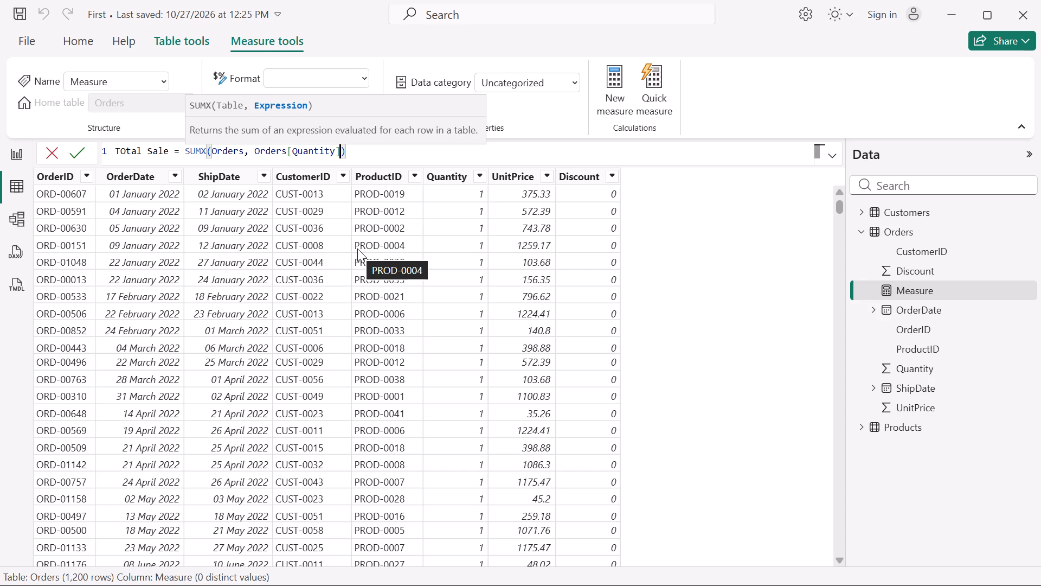
key(shift+asterisk)
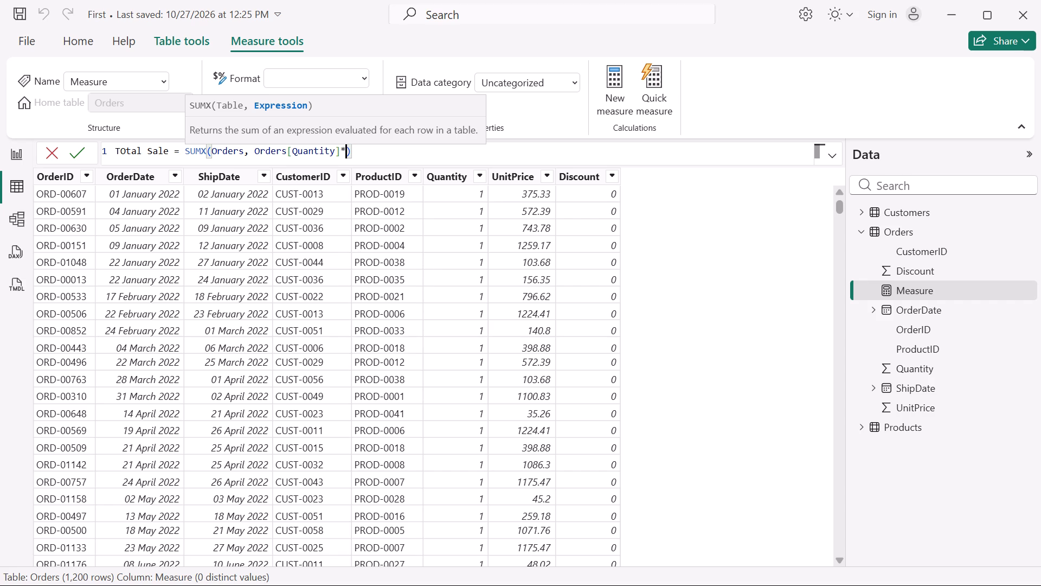
text(Order)
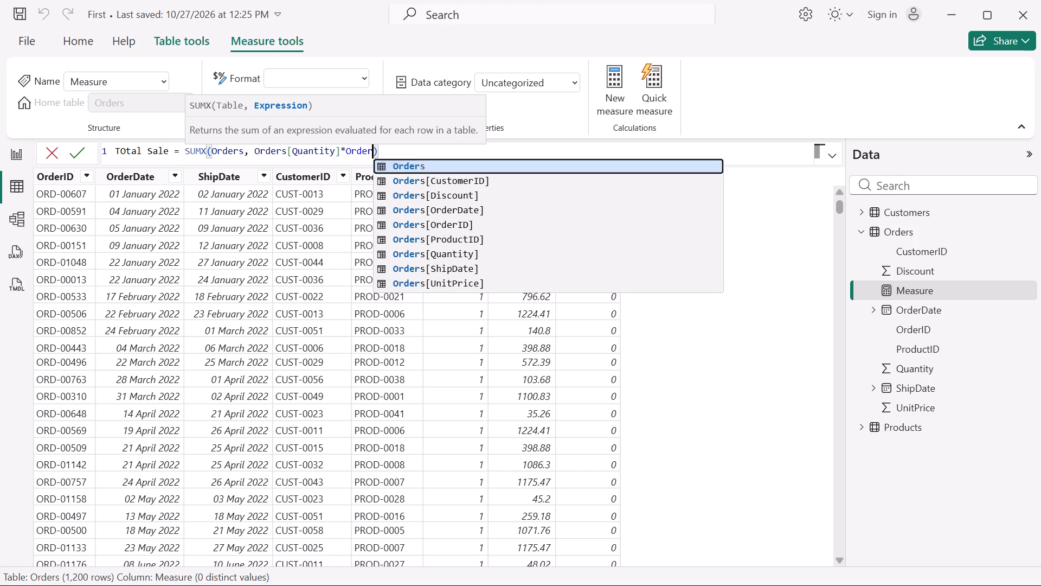
click(501, 286)
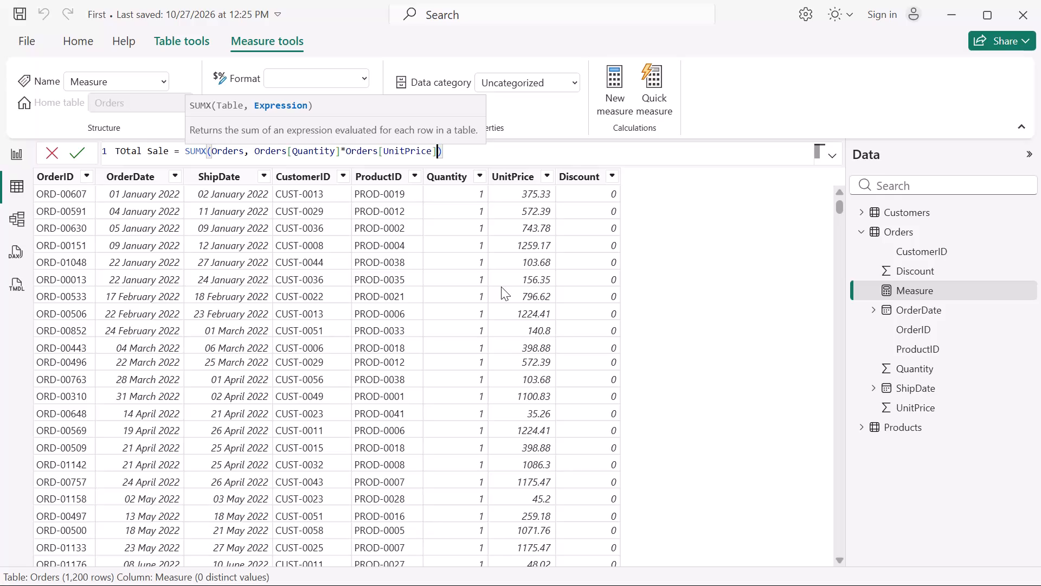
Multiply the SUMX expression by (1-Orders[Discount]), close the formula's parentheses and commit the measure.
key(shift+asterisk)
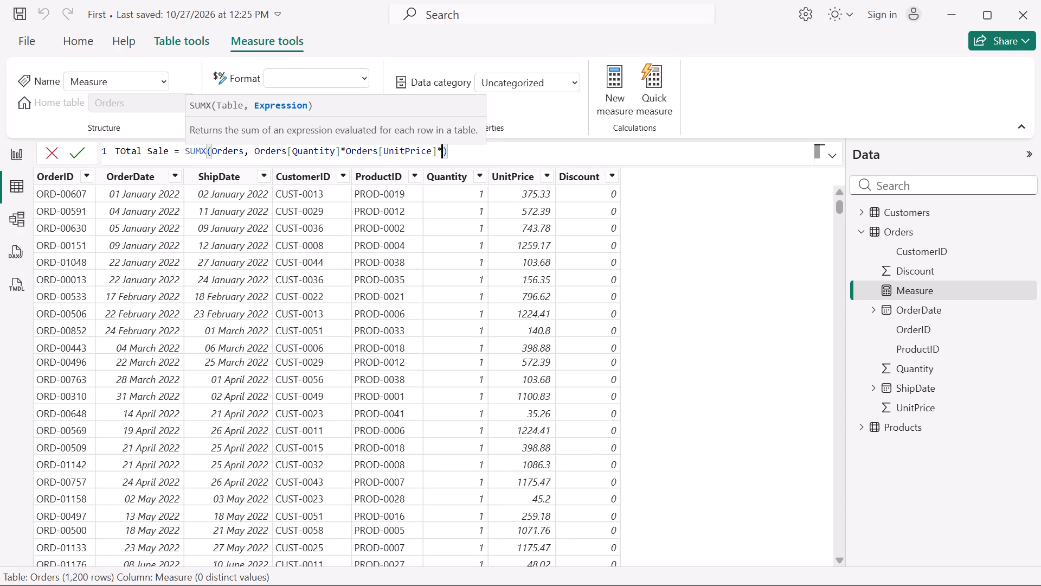
key(shift+parenleft)
text(1-)
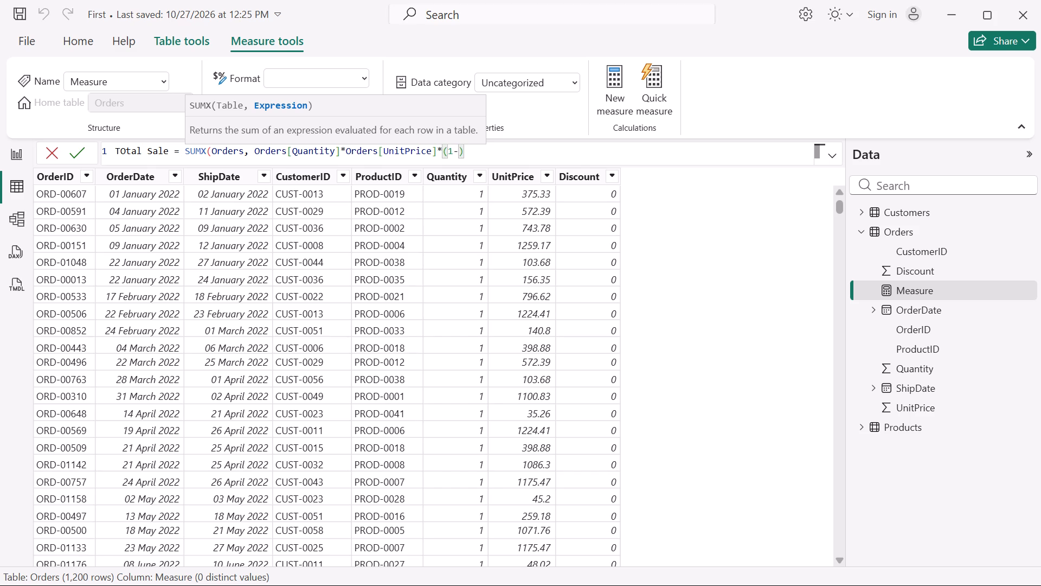
key(shift+o)
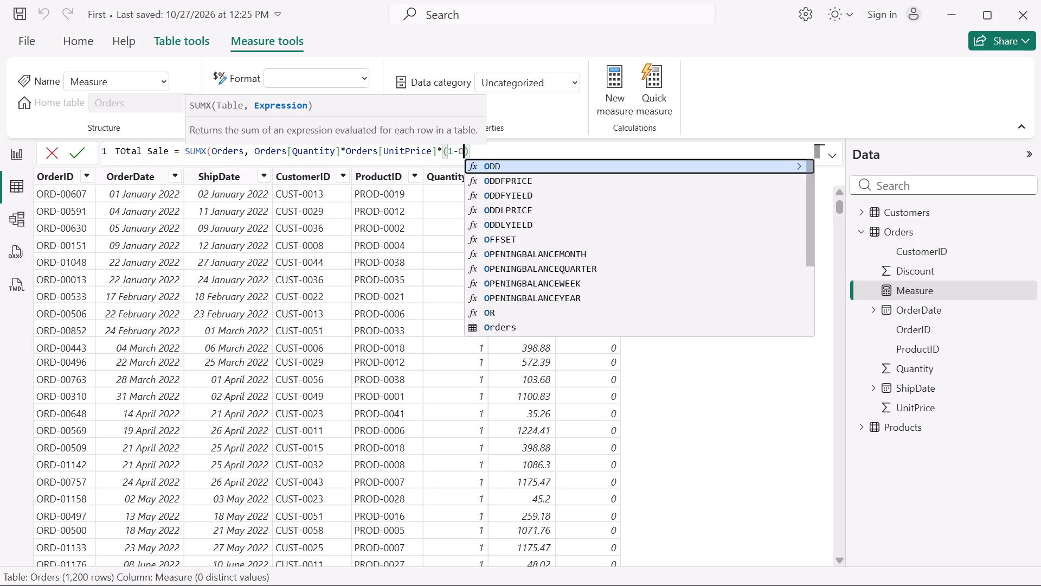
text(rd)
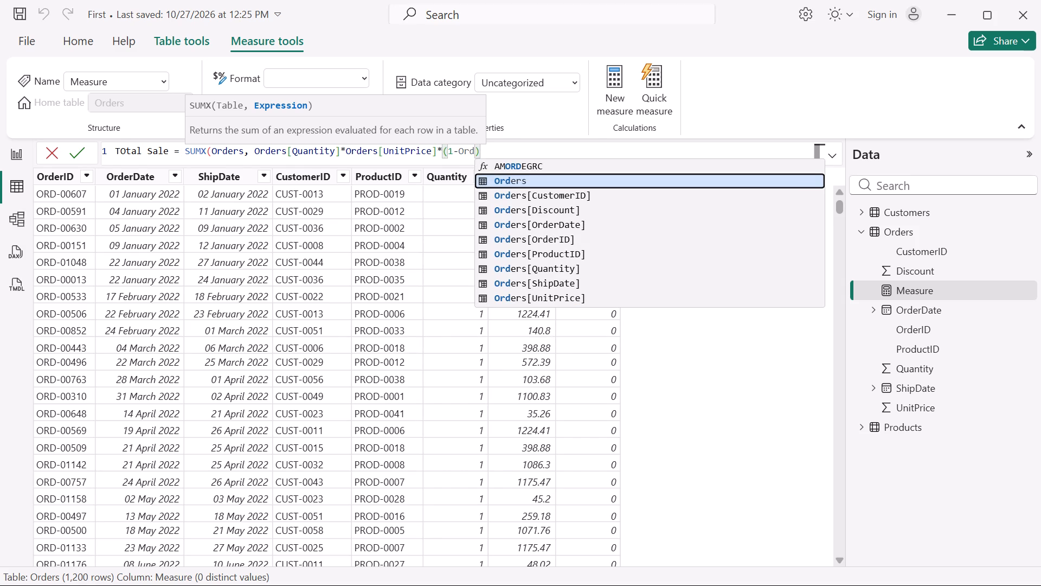
click(501, 286)
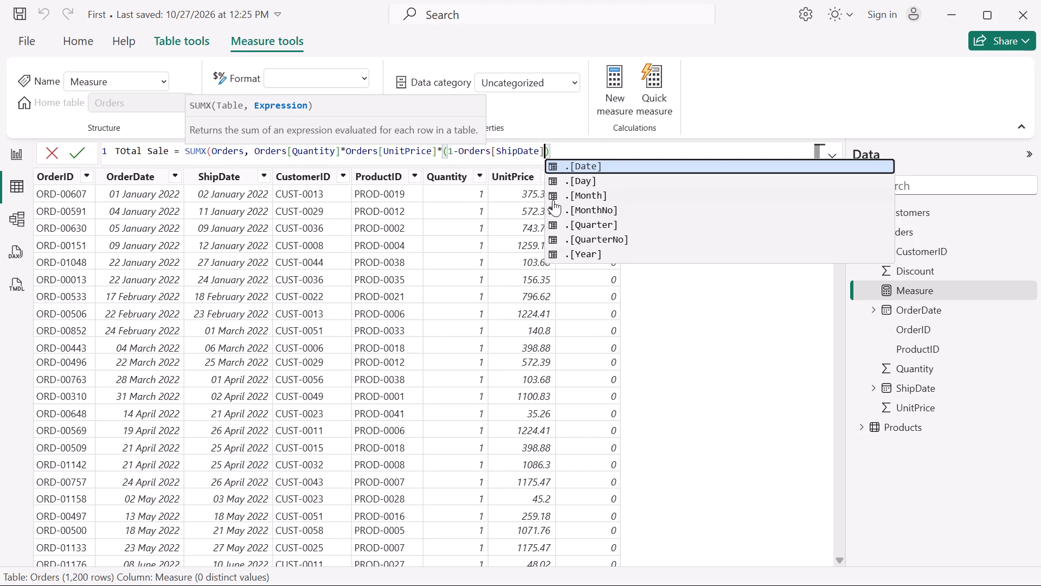
click(533, 151)
key(Right)
key(BackSpace)
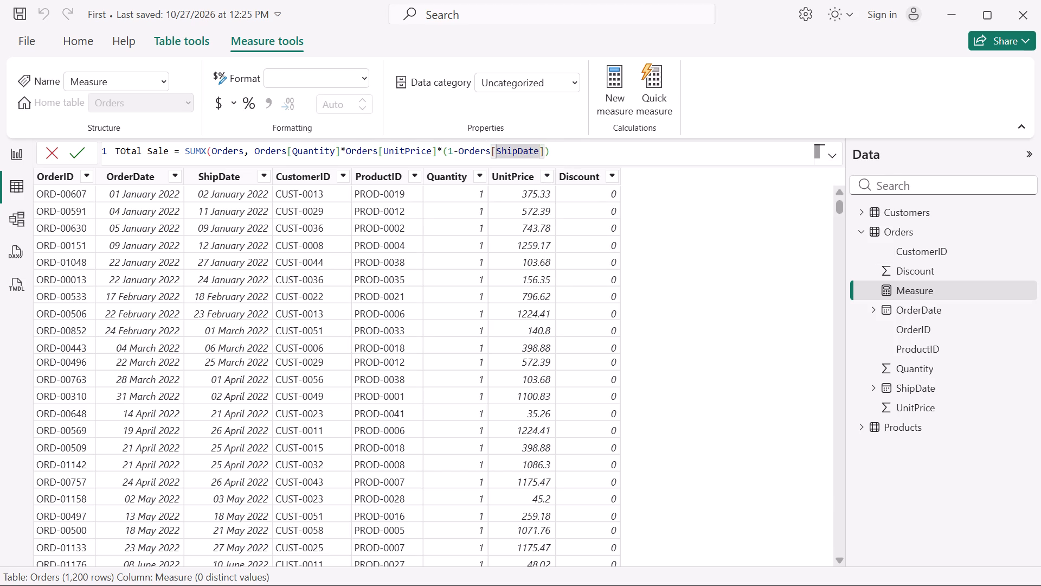
key(BackSpace)
key(BackSpace)
key(BackSpace)
key(BackSpace)
key(BackSpace)
key(BackSpace)
key(BackSpace)
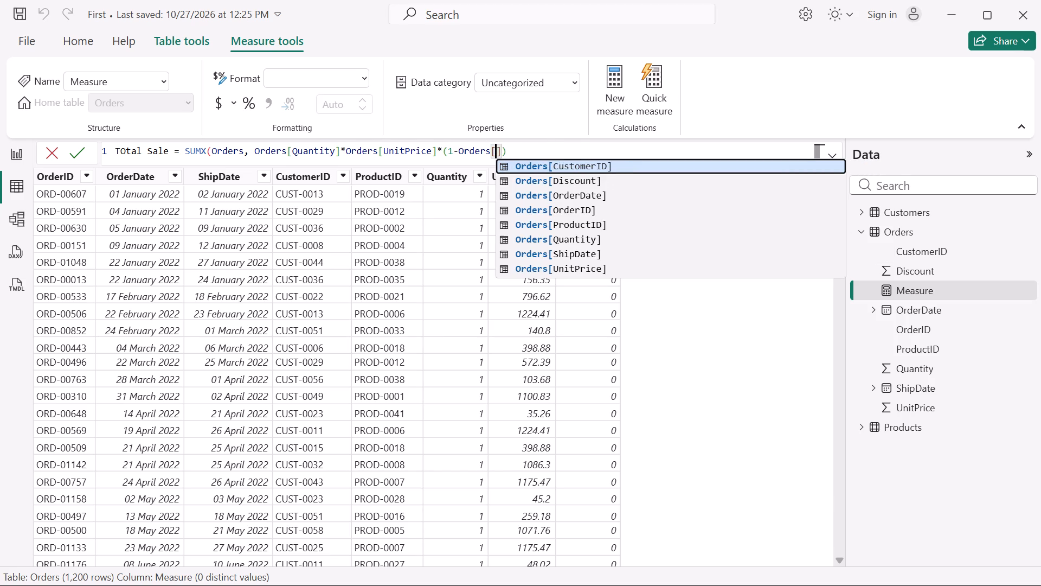
click(561, 176)
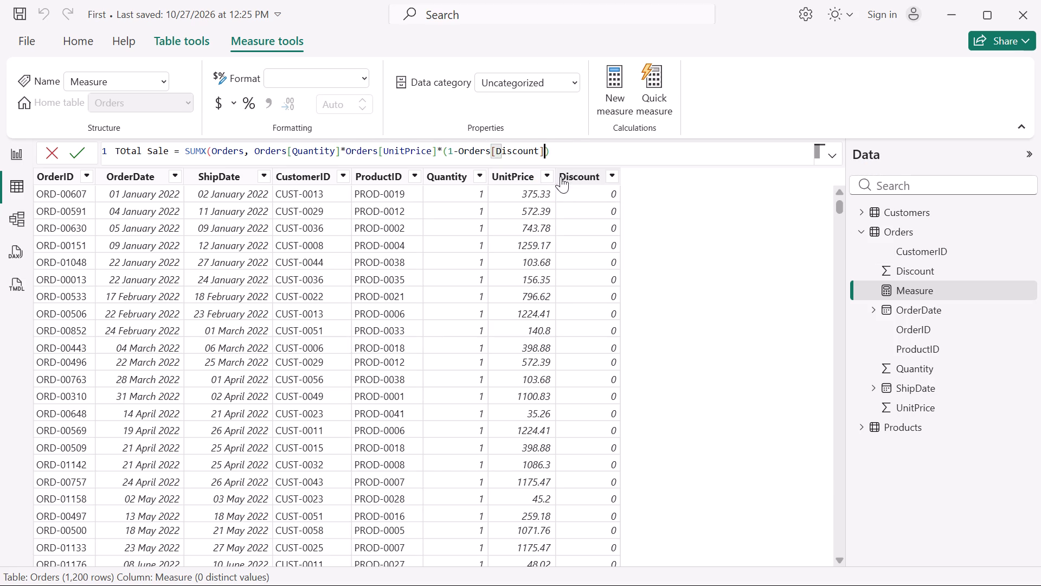
click(552, 143)
click(551, 146)
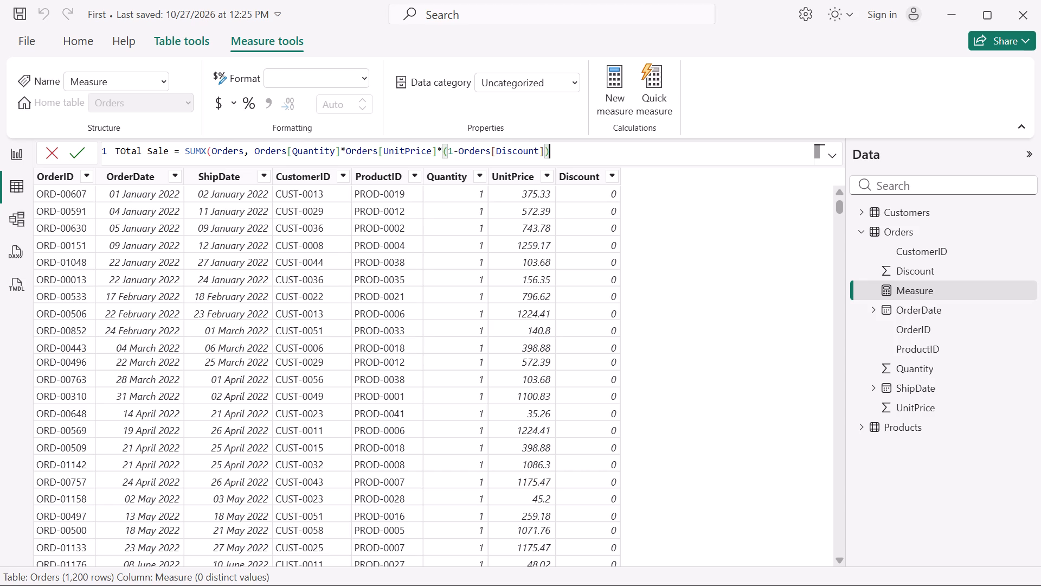
key(shift+parenright)
key(Return)
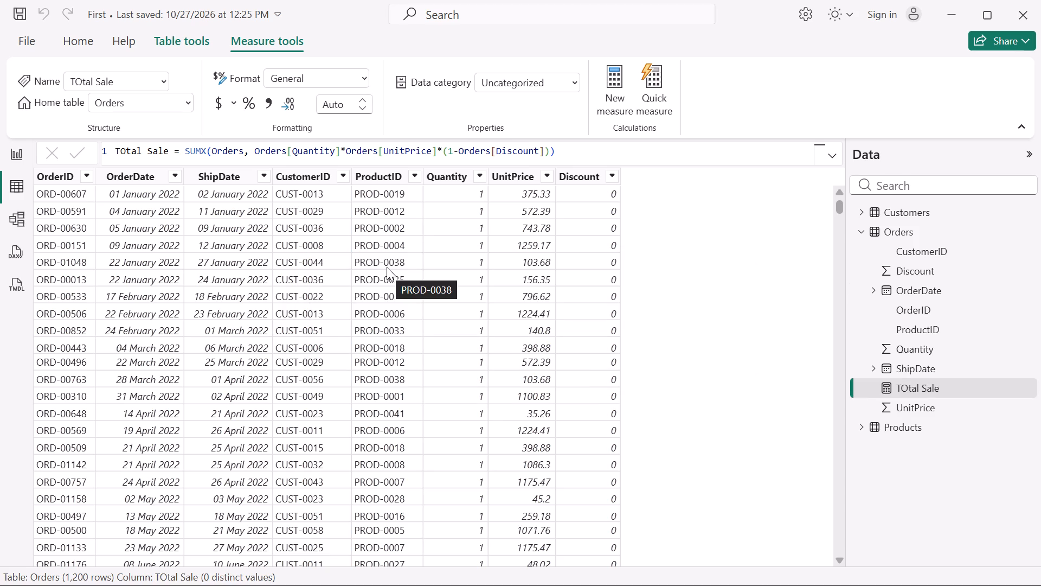
Correct the measure's name to Total Sale in its formula and commit the change.
click(125, 149)
key(BackSpace)
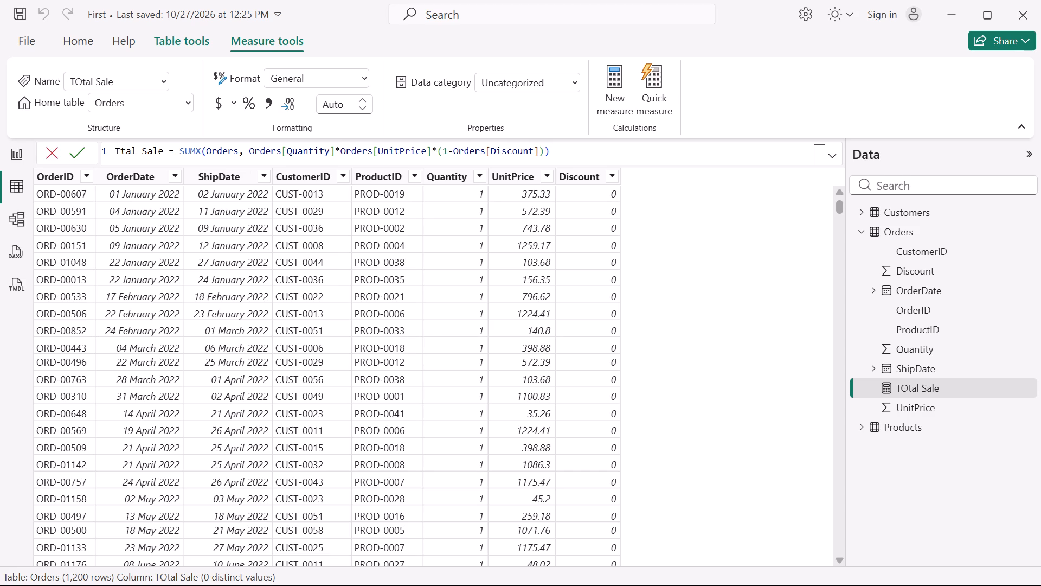
key(o)
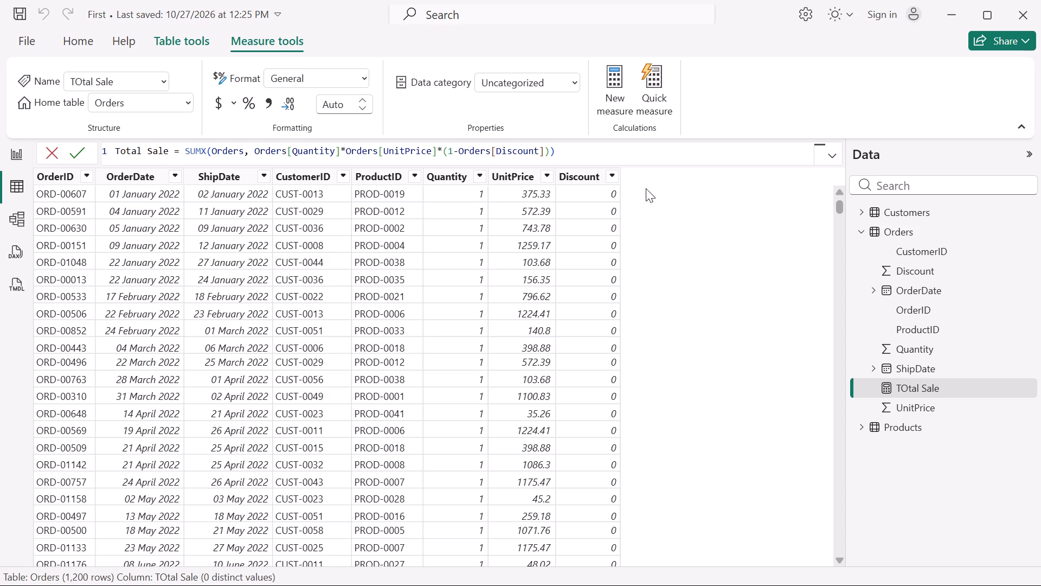
click(590, 156)
key(Return)
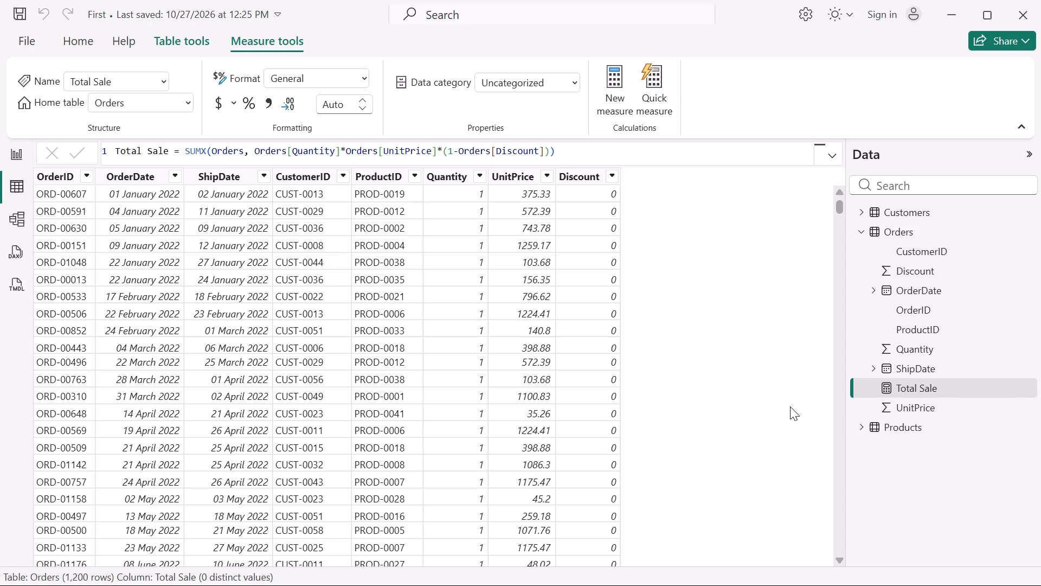
Switch to the report view and add a new blank page to the report.
click(26, 151)
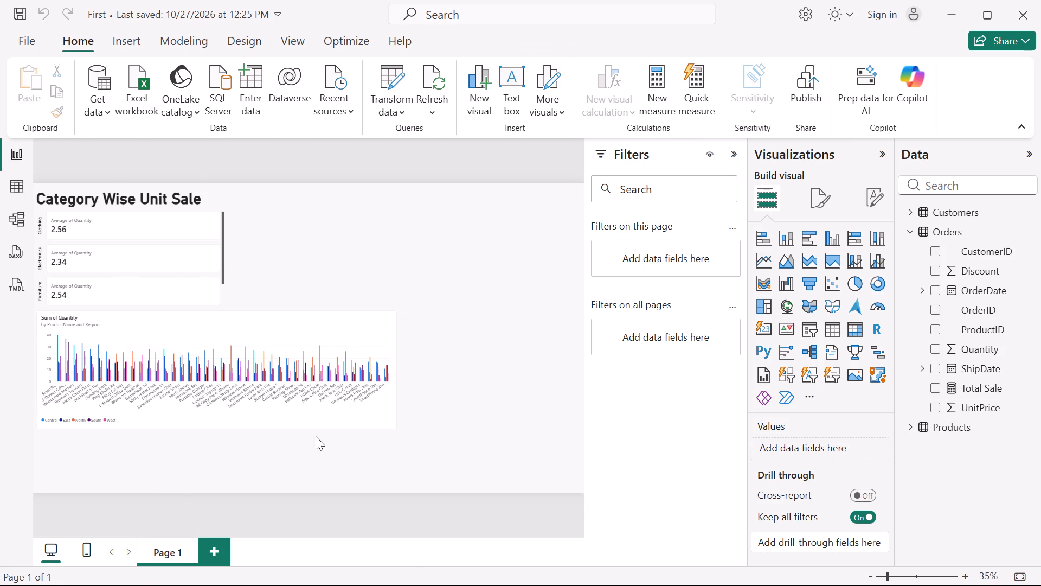
click(226, 549)
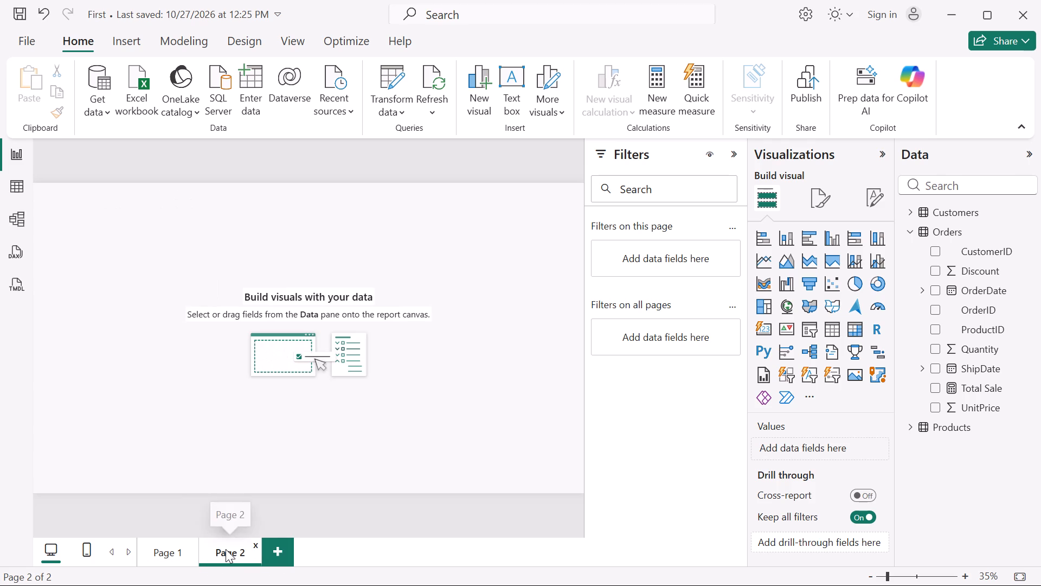
click(511, 401)
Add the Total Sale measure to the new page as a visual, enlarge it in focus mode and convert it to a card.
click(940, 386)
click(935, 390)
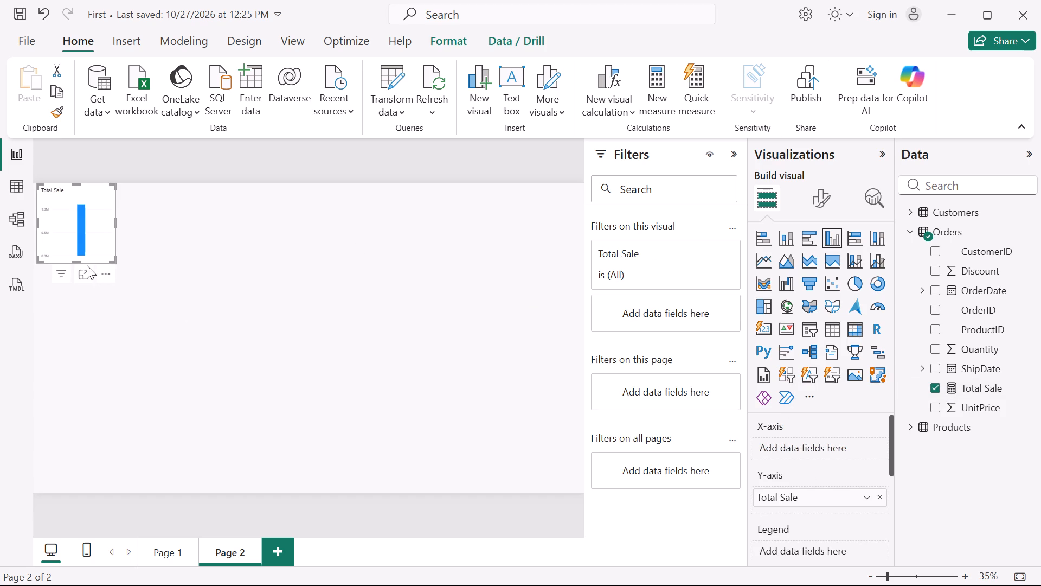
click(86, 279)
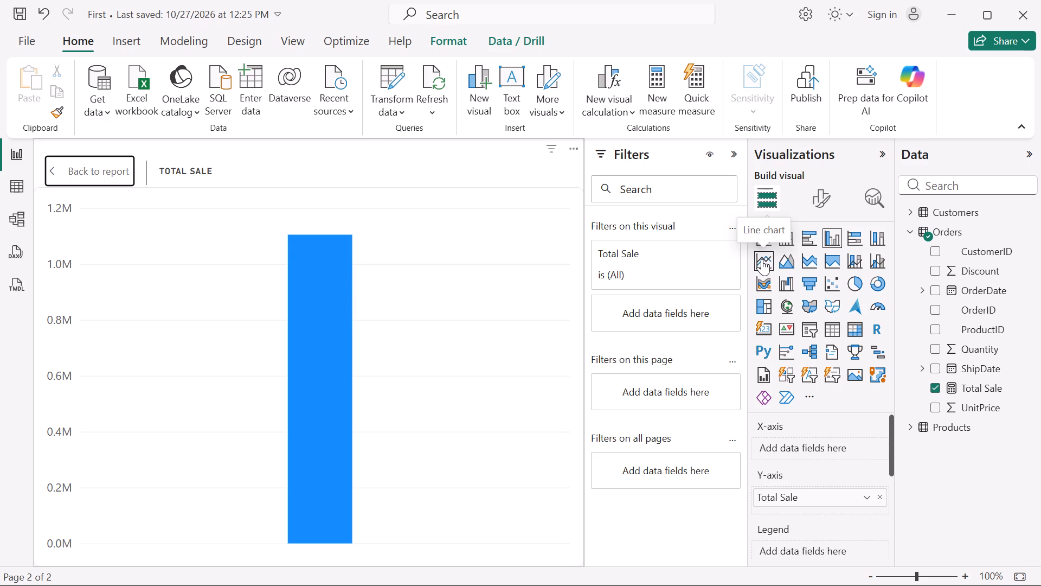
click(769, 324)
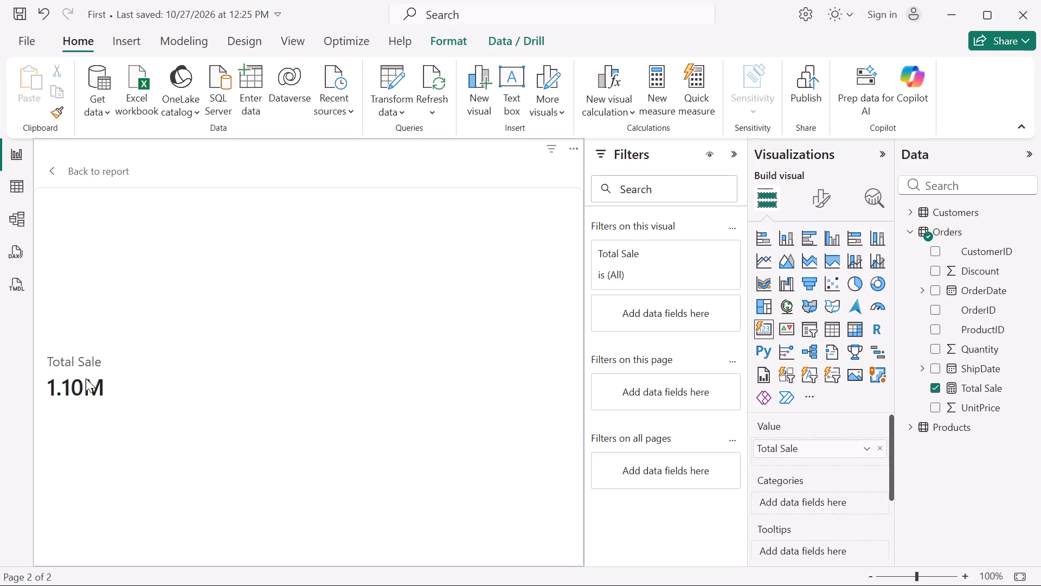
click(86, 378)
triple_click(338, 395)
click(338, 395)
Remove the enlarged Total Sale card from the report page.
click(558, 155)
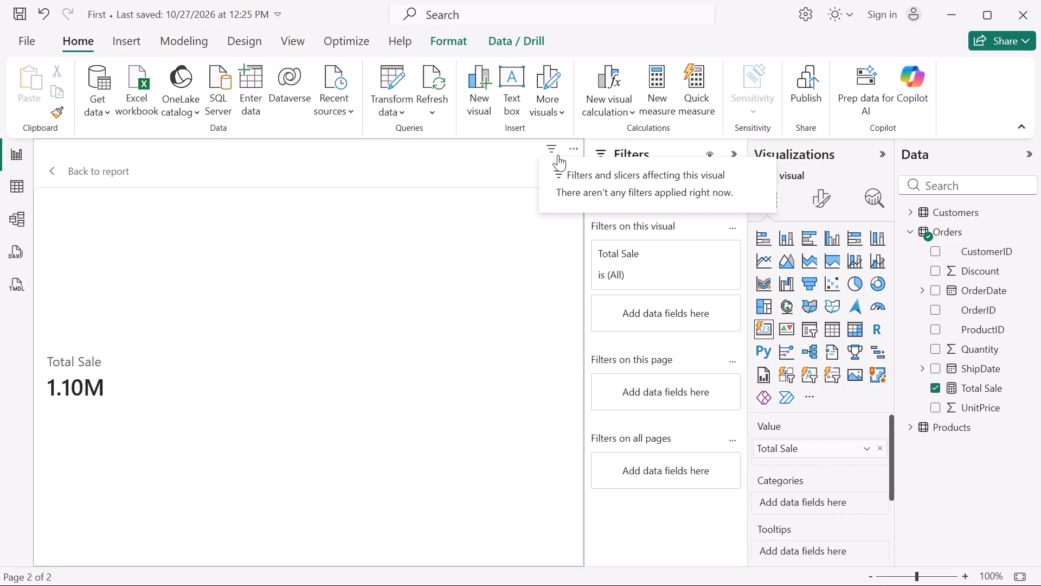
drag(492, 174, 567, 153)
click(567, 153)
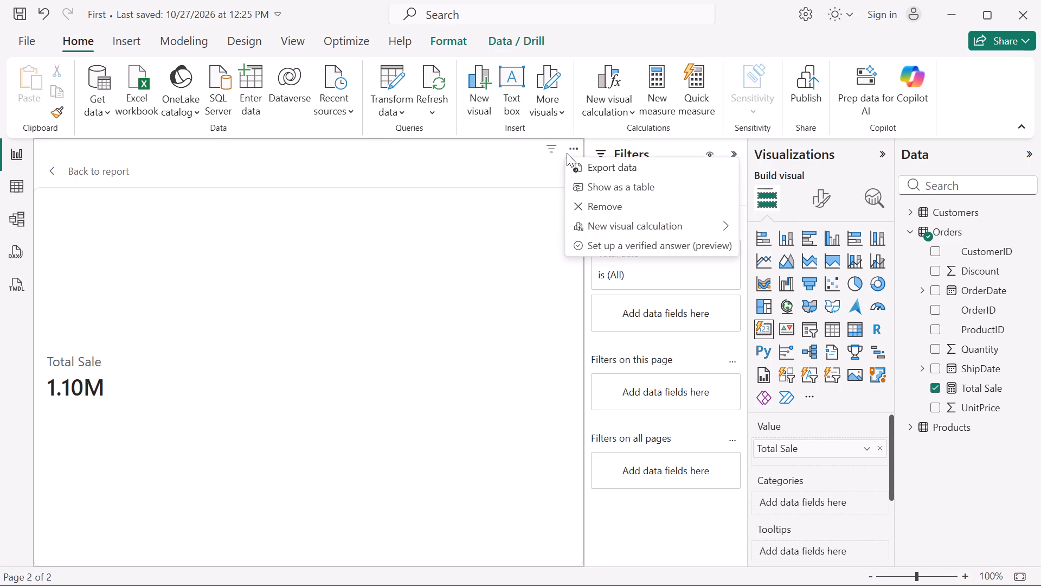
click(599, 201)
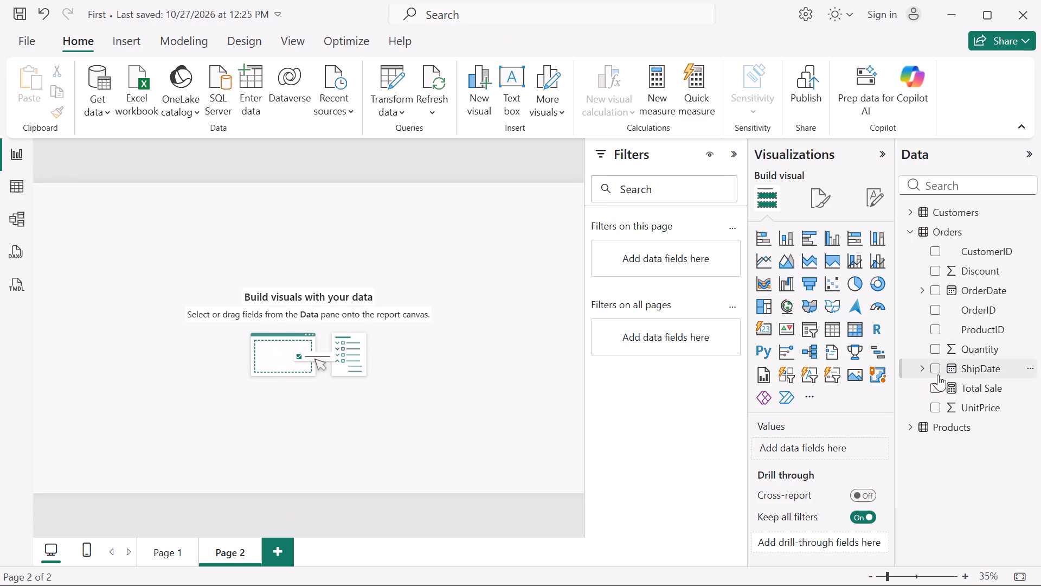
Add the Total Sale measure to the empty page again and convert its visual to a card.
click(933, 386)
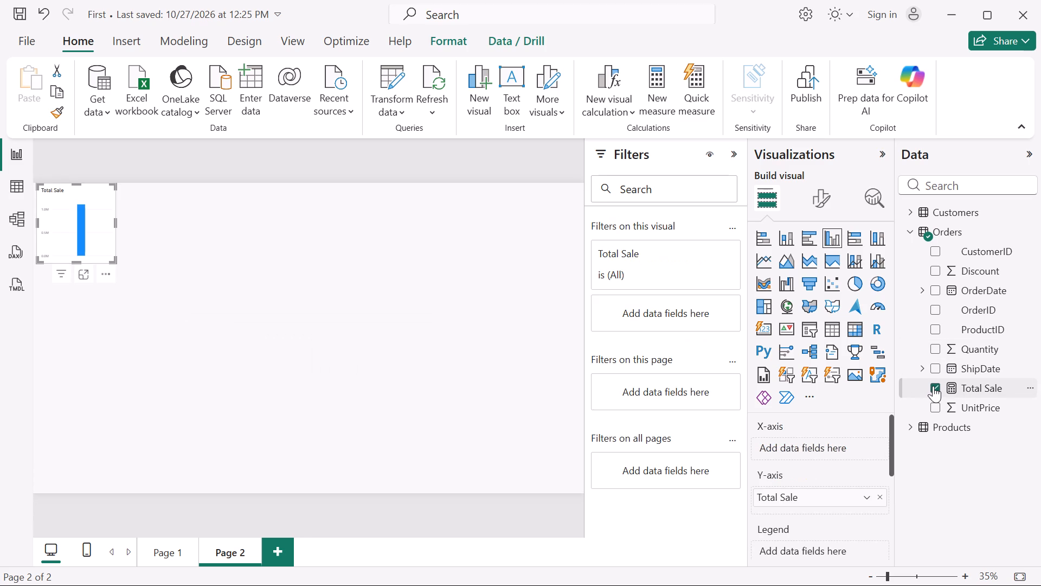
click(766, 333)
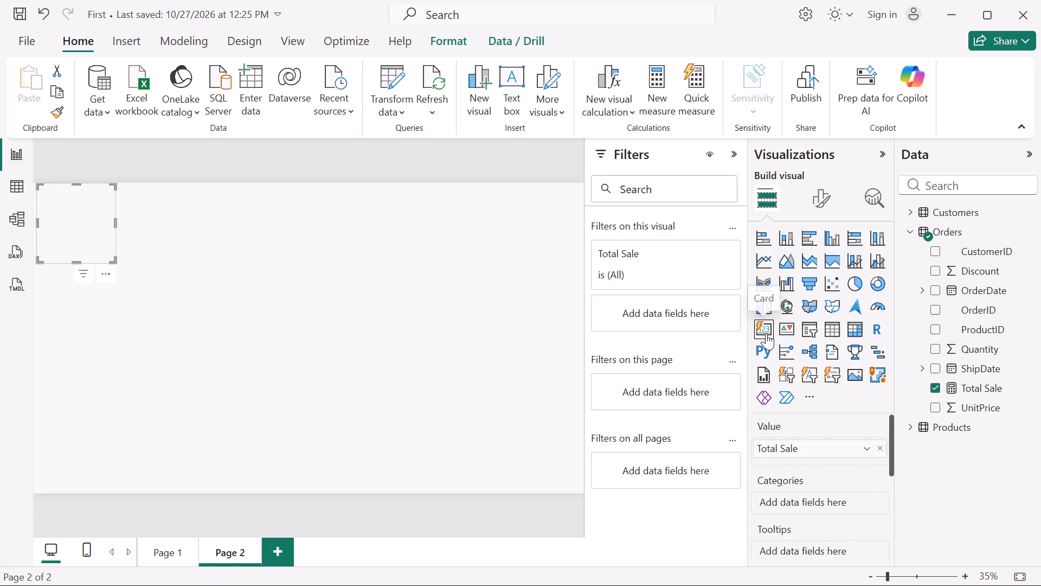
Split the Total Sale card by the Category field from Products and enlarge the card on the page.
click(413, 282)
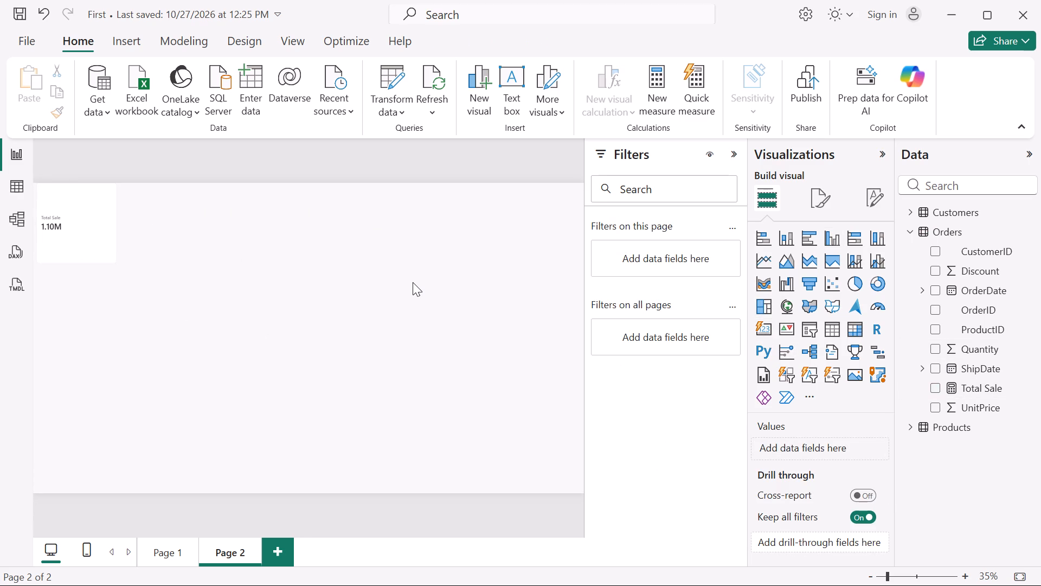
click(41, 235)
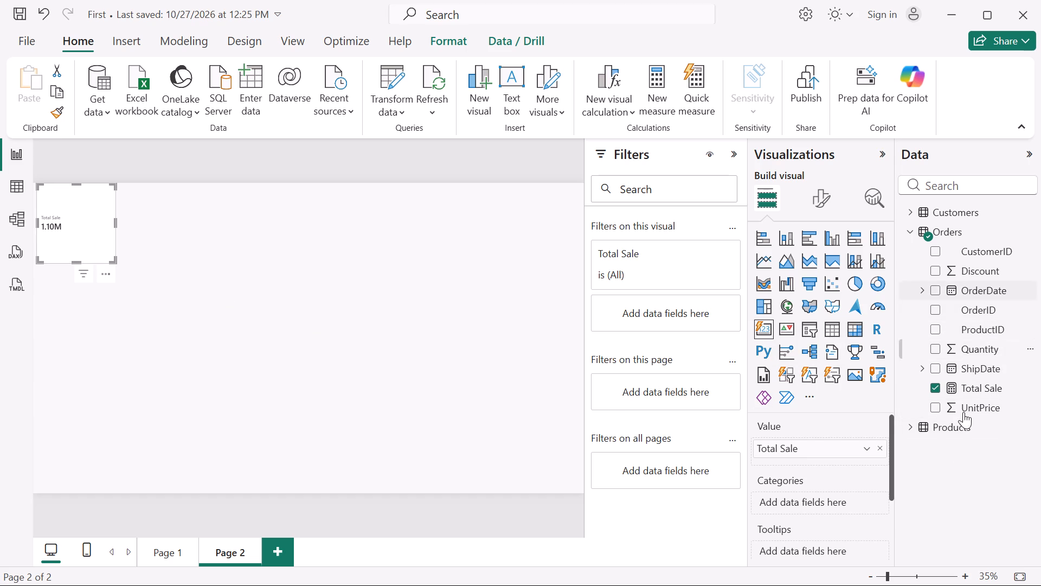
click(914, 425)
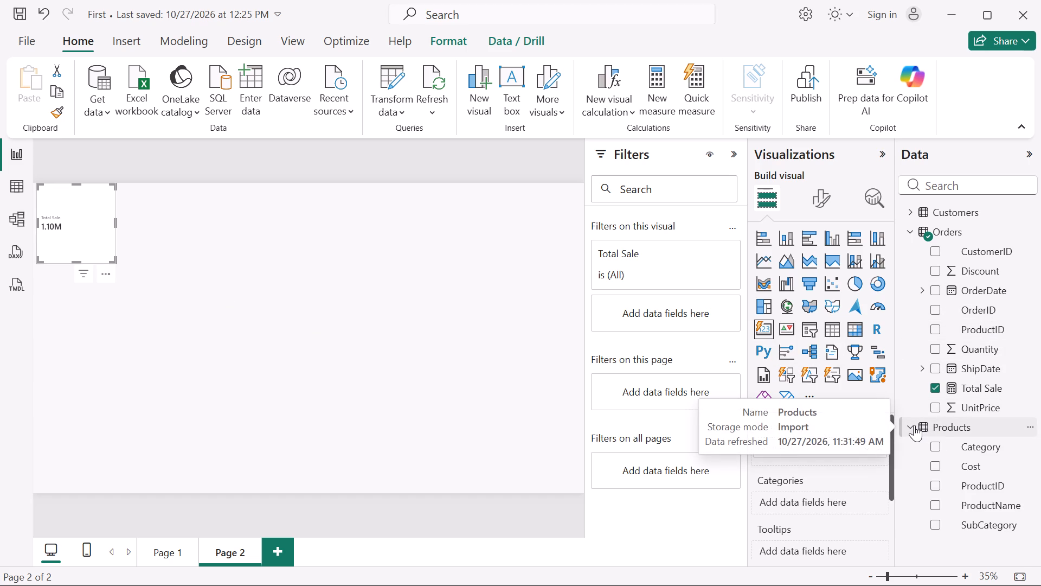
drag(966, 449, 861, 485)
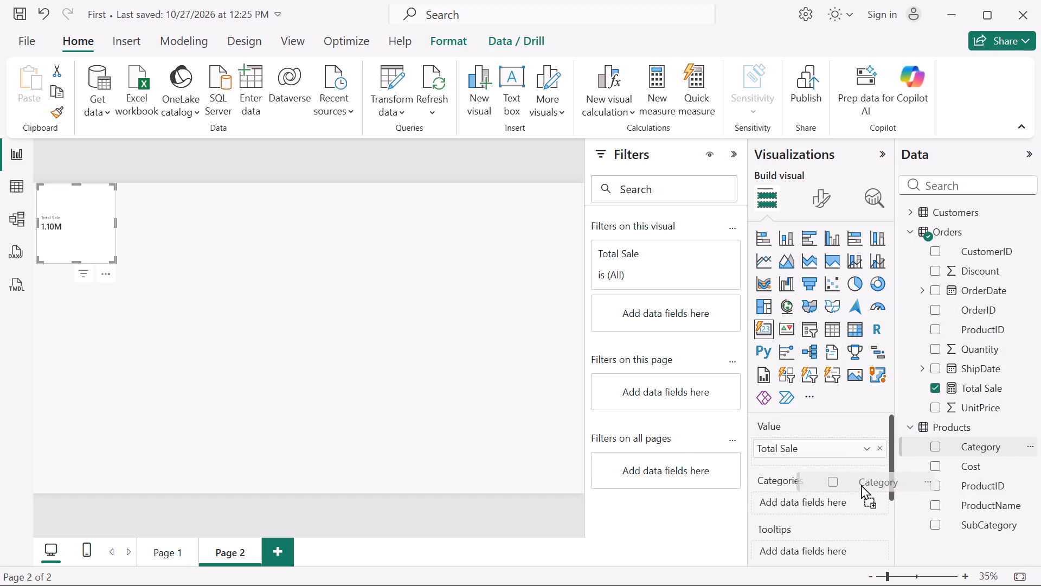
drag(861, 485, 826, 506)
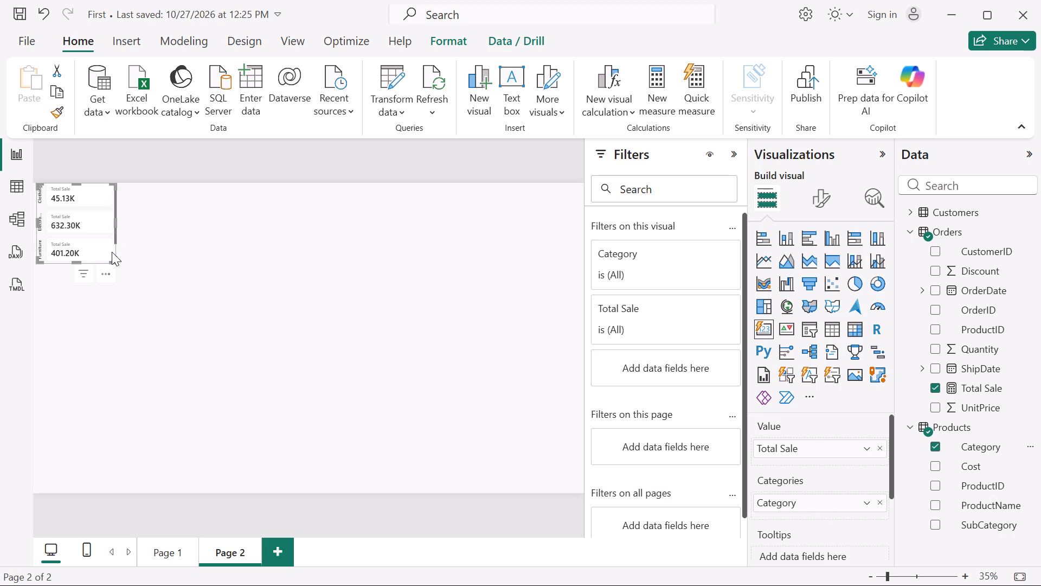
drag(114, 259, 230, 412)
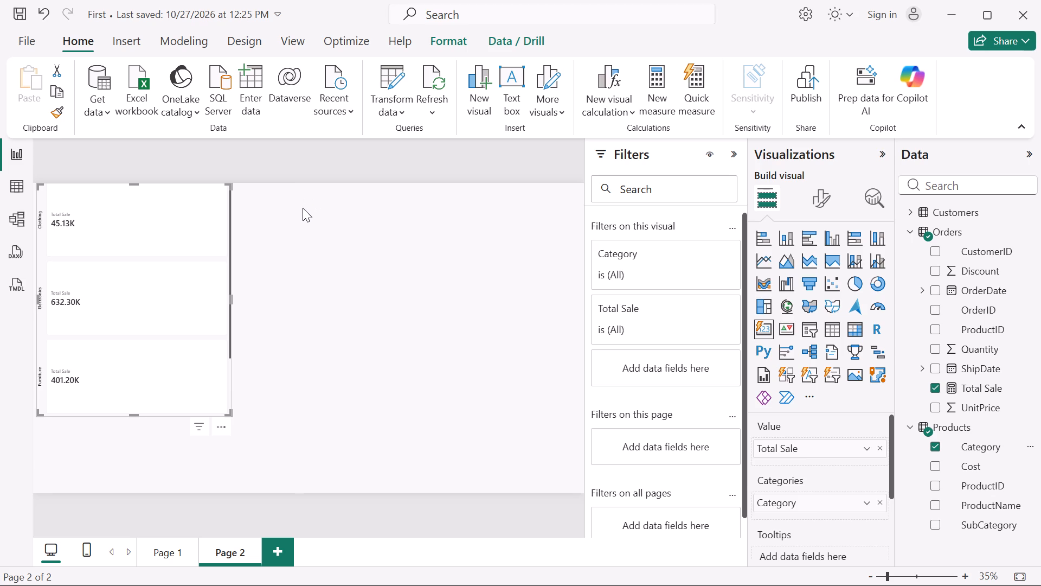
Insert an empty clustered column chart on the page and place it beside the upper part of the card.
click(313, 280)
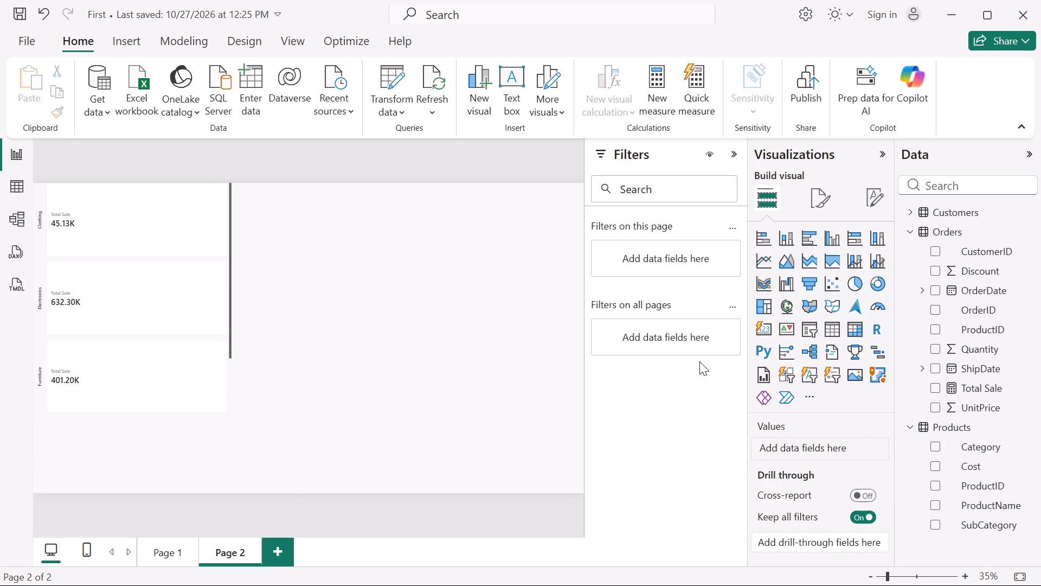
click(460, 308)
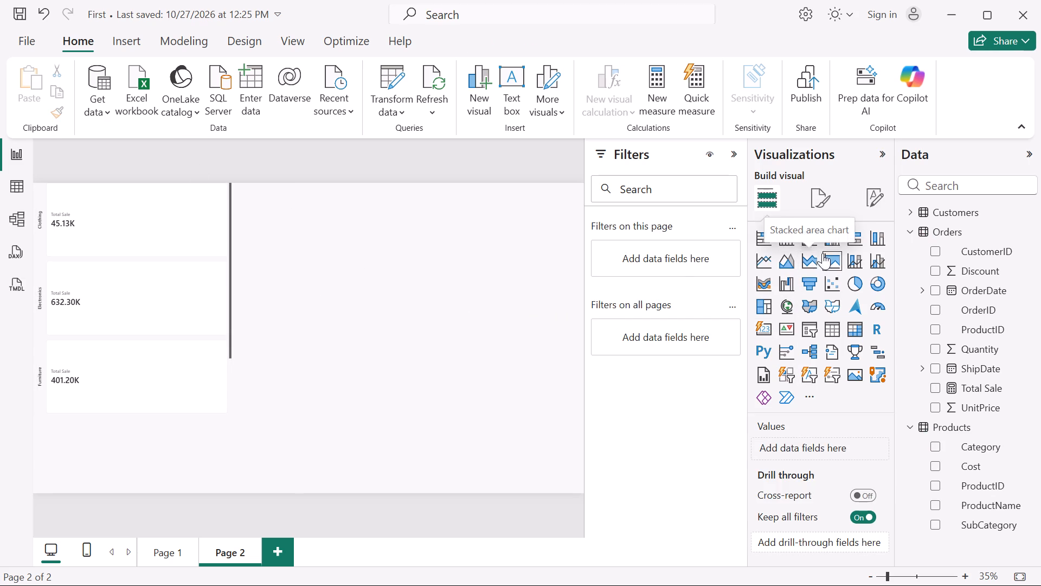
click(832, 239)
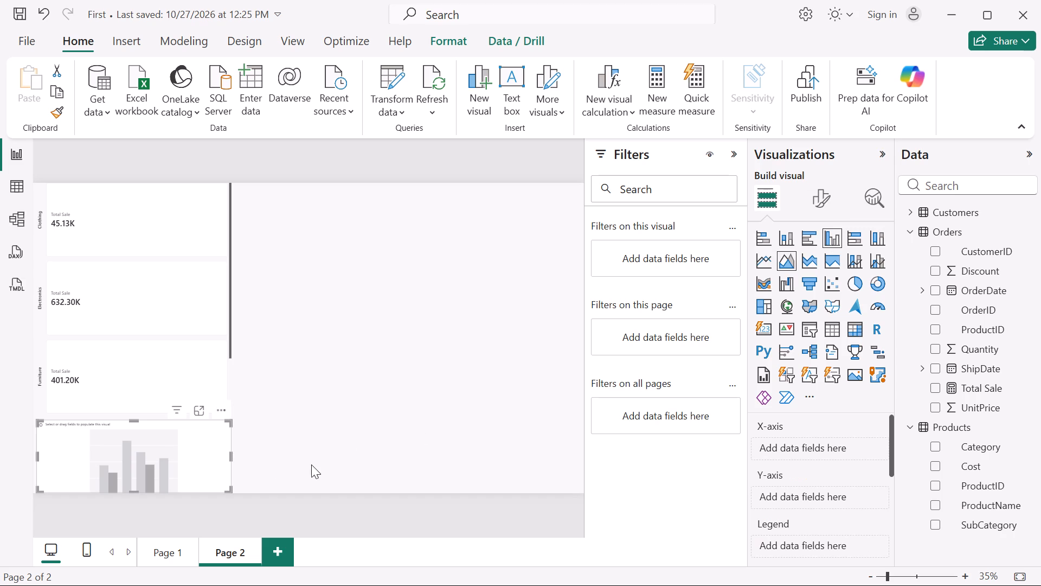
drag(140, 428, 176, 423)
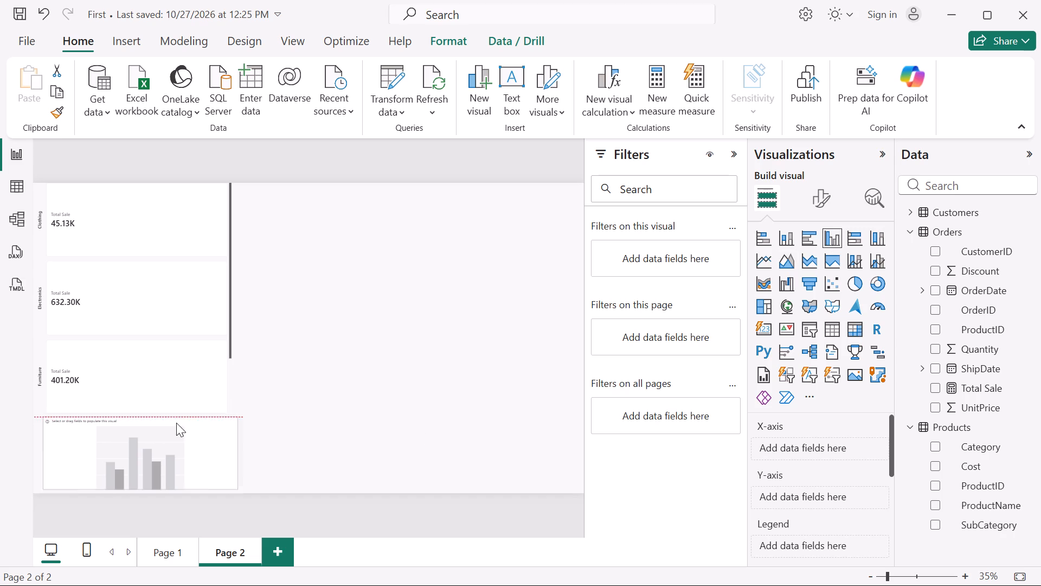
drag(176, 423, 336, 197)
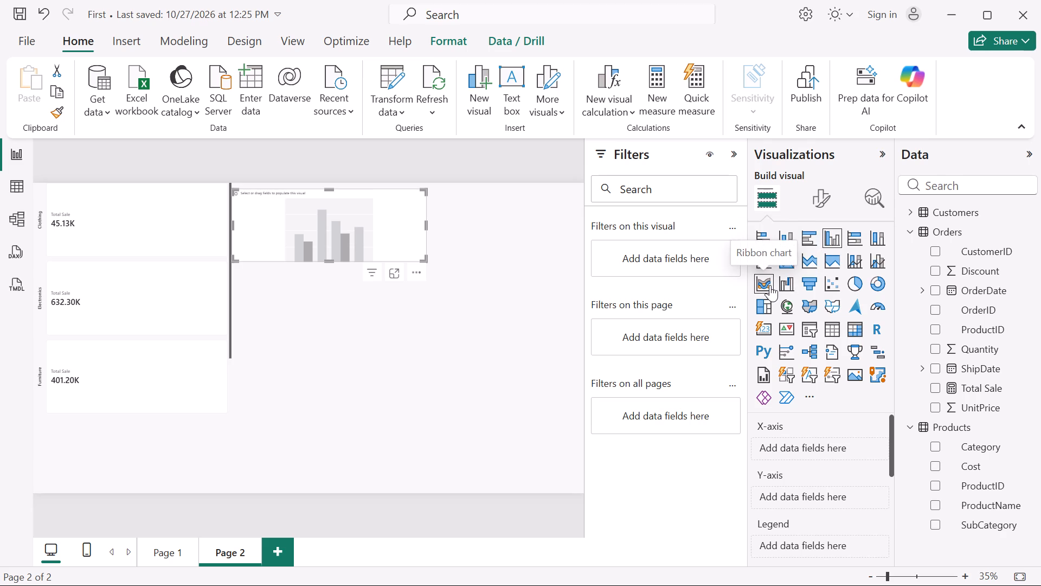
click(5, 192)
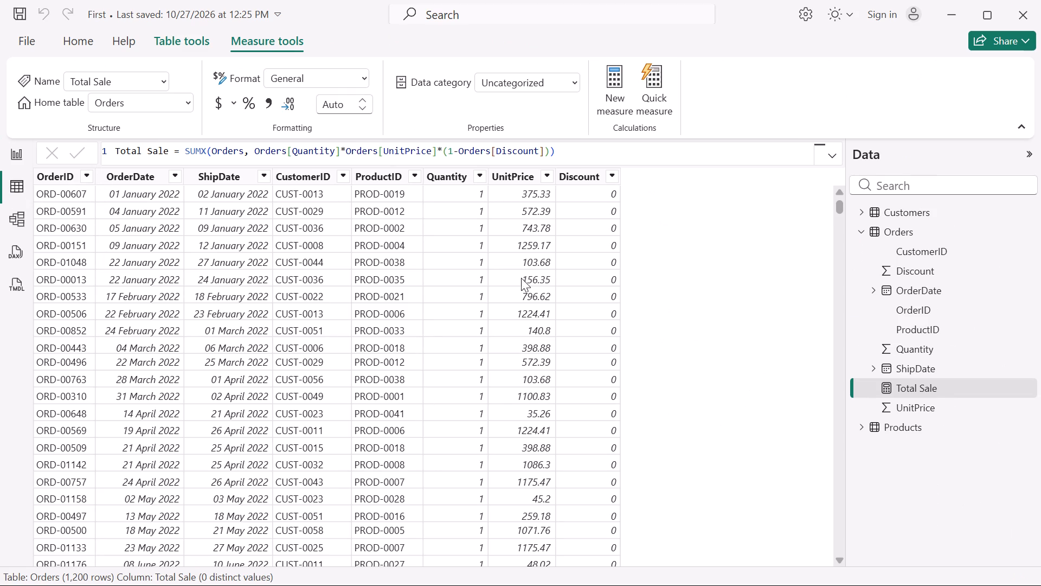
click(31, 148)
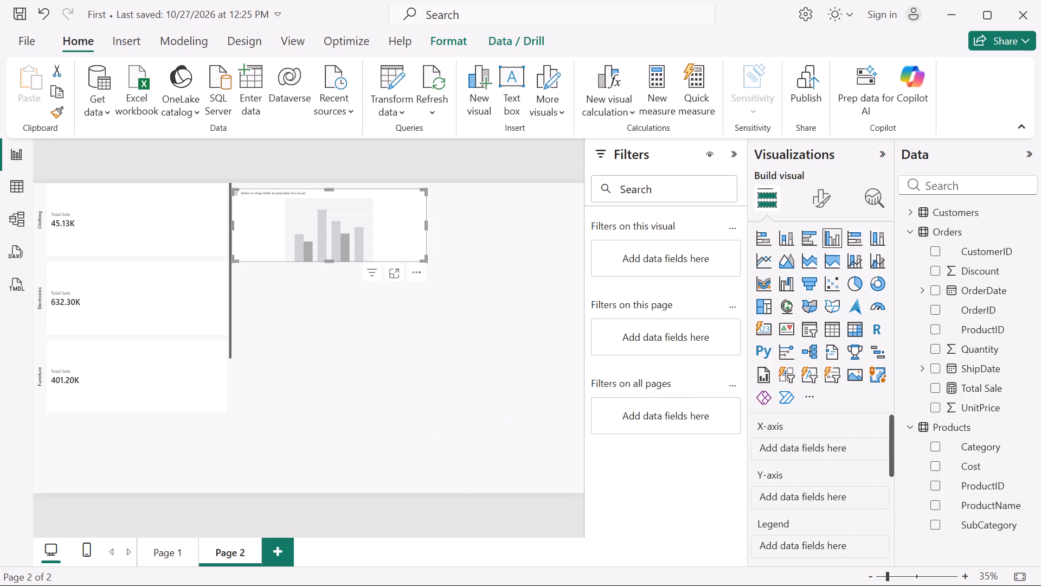
Enlarge the empty clustered column chart so its lower edge lines up with the bottom of the card.
drag(424, 259, 450, 311)
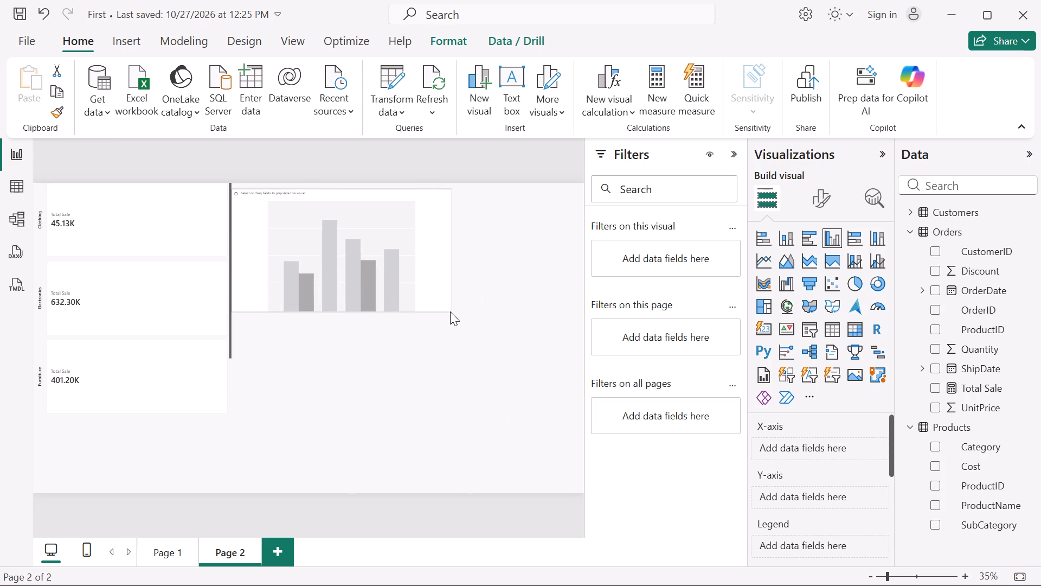
drag(450, 311, 545, 419)
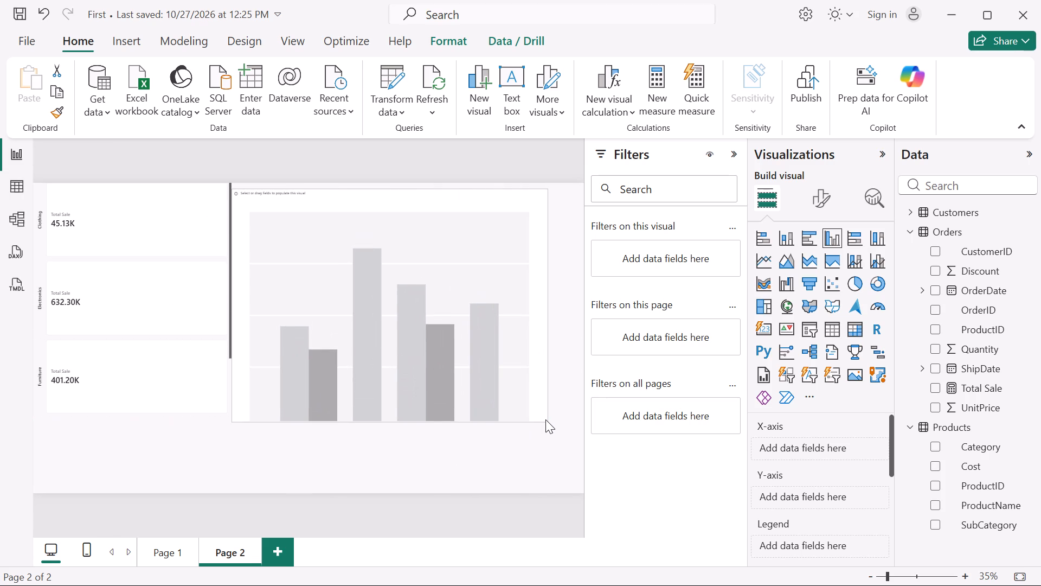
drag(545, 419, 523, 404)
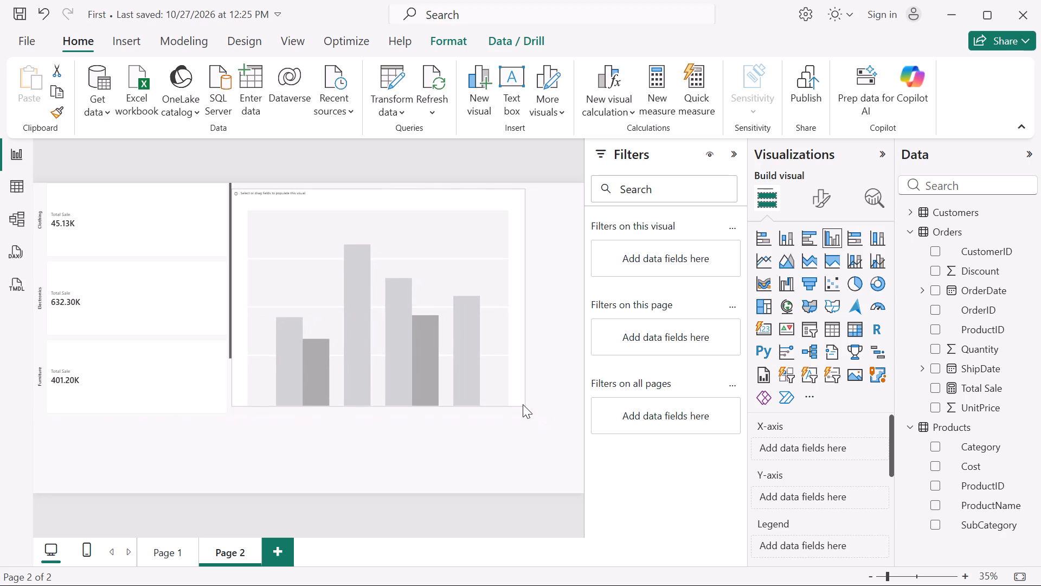
drag(523, 404, 524, 410)
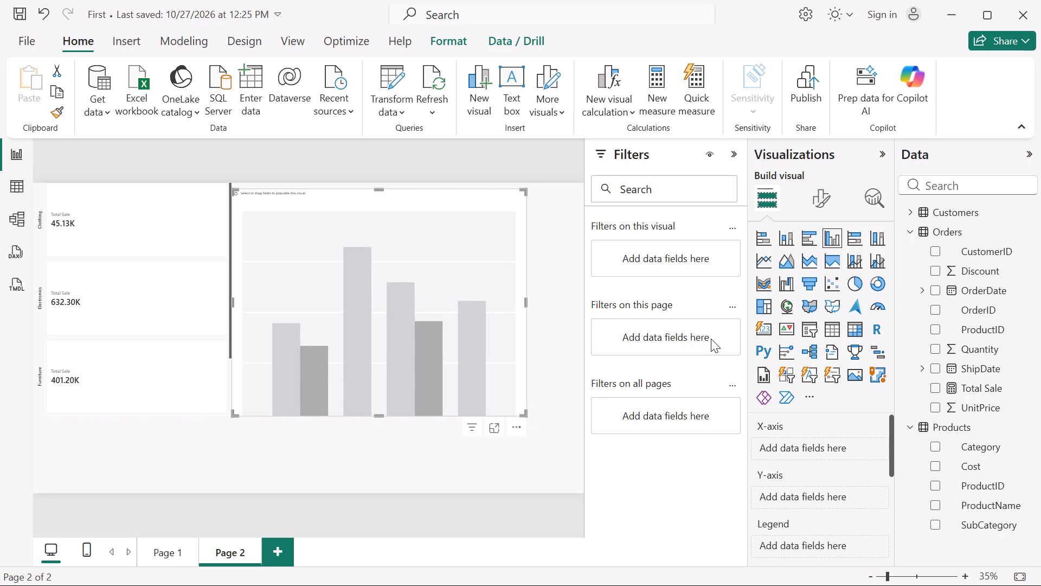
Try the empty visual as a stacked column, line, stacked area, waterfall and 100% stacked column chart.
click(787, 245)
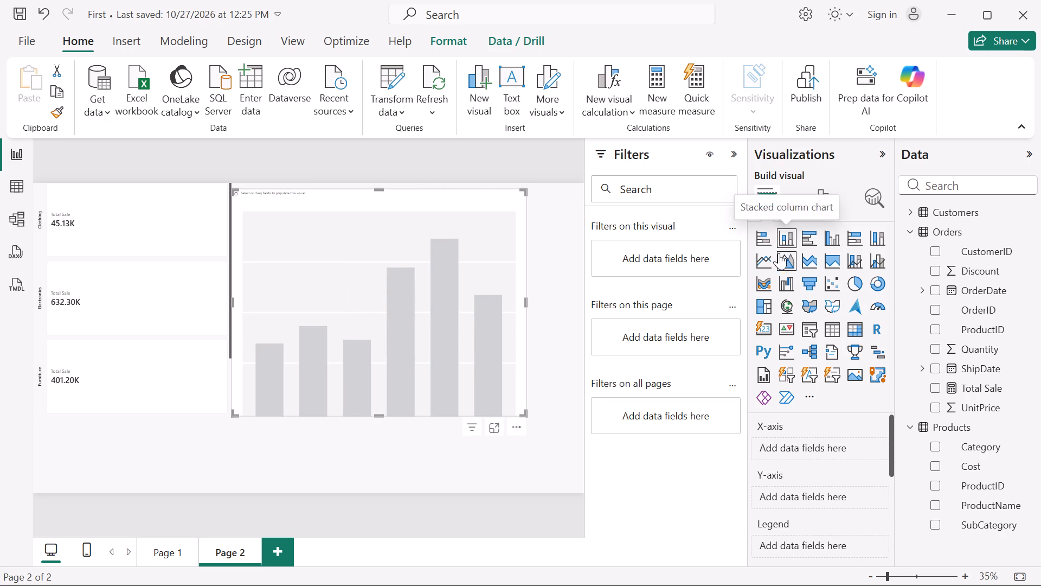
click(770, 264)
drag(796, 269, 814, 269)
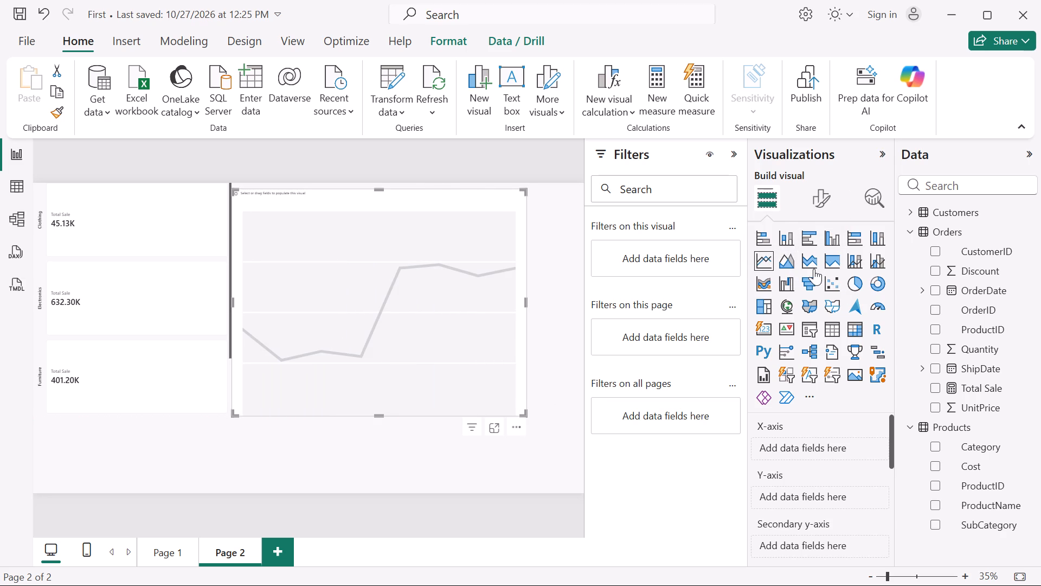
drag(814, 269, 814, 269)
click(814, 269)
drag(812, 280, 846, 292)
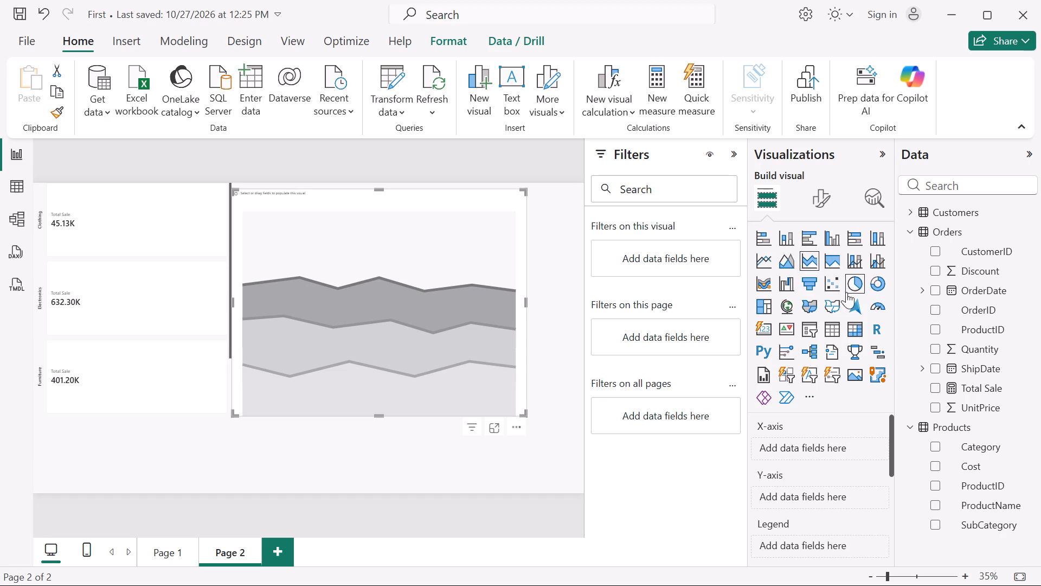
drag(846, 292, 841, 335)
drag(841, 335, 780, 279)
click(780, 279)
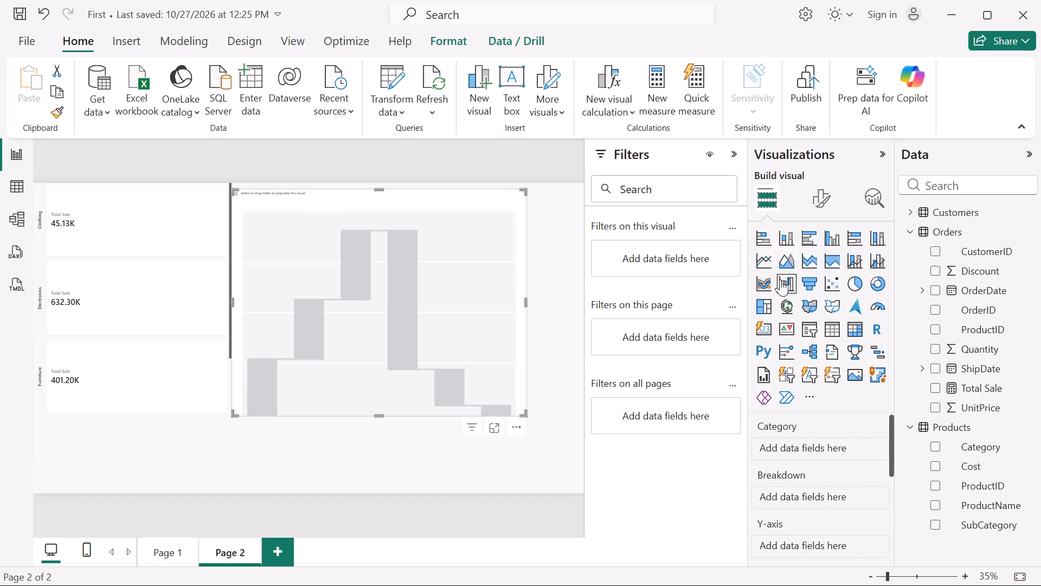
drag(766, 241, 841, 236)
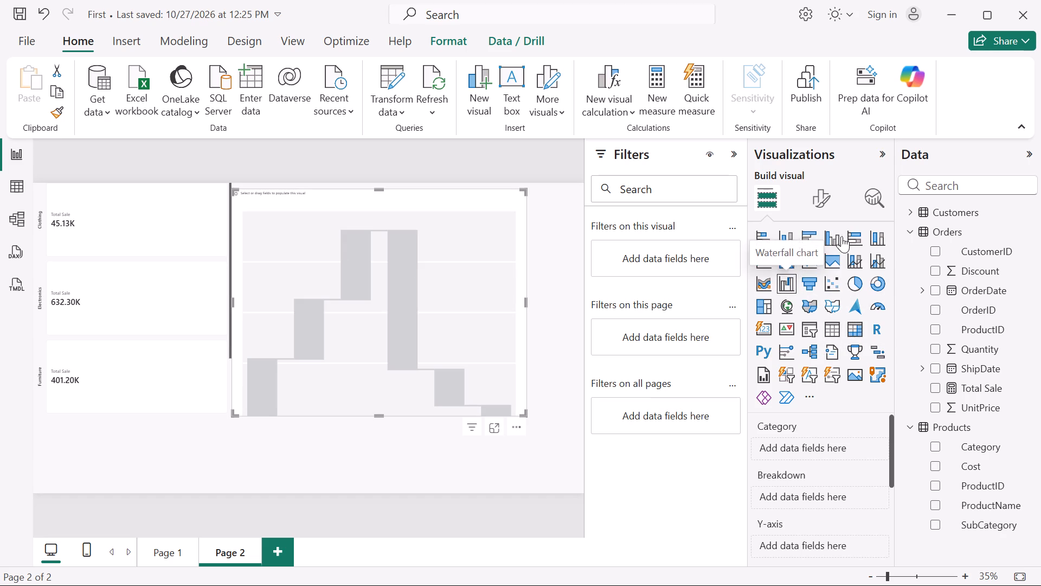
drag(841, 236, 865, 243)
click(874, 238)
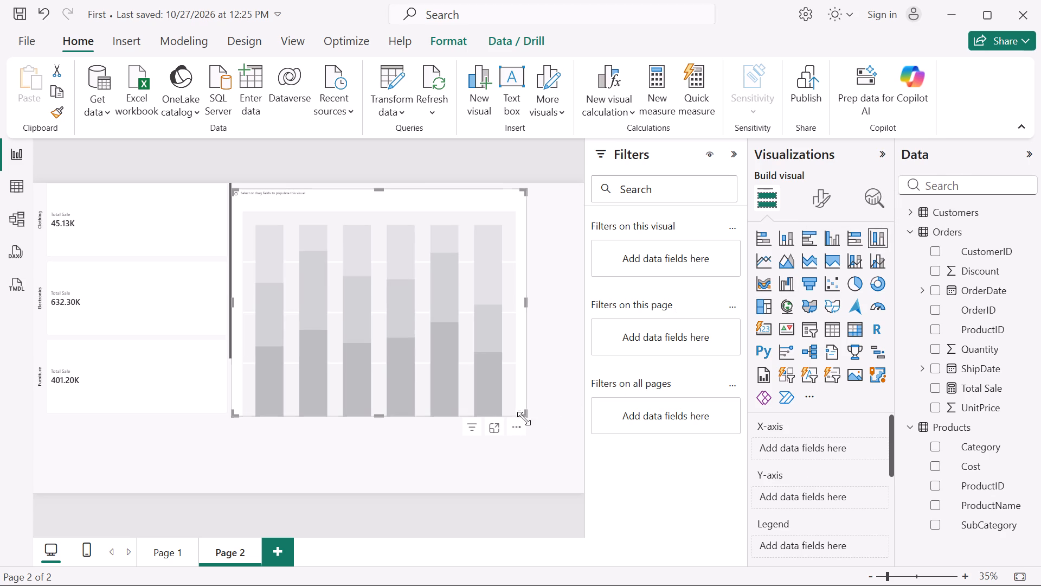
Narrow the empty chart to about the width of the card, keeping its lower edge level with the card.
drag(520, 414, 499, 413)
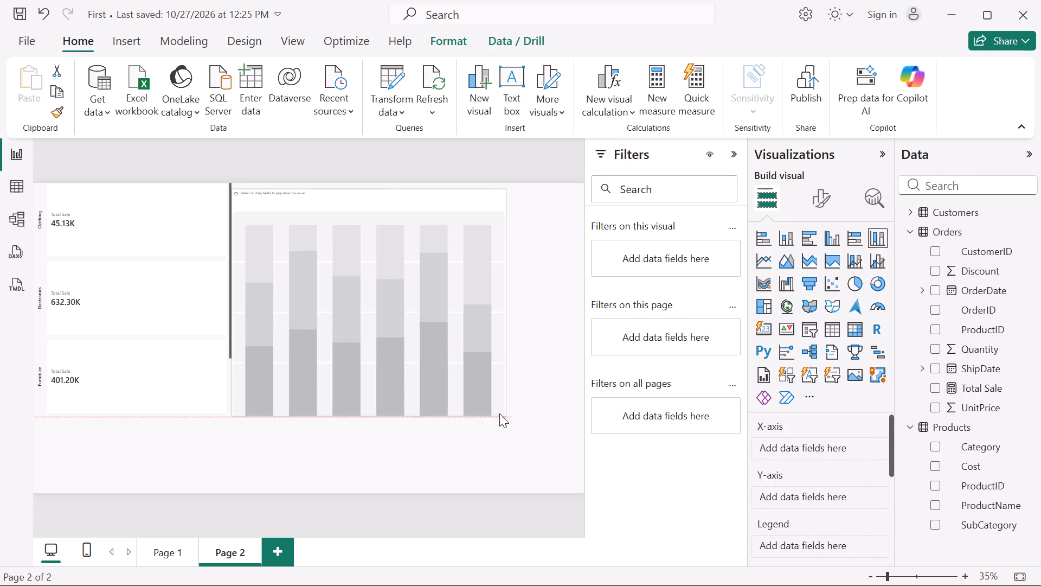
drag(499, 413, 429, 415)
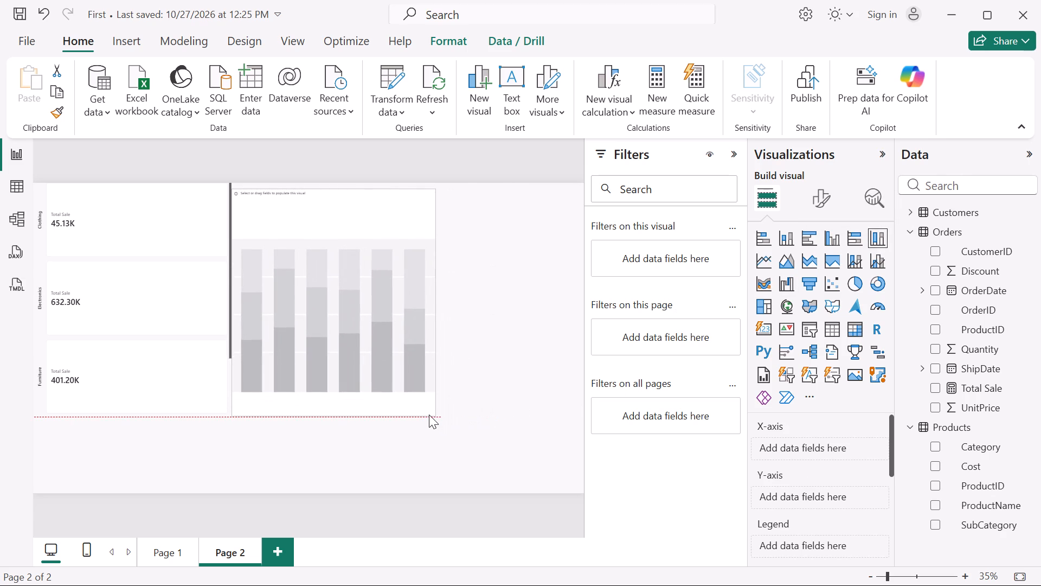
drag(429, 415, 425, 411)
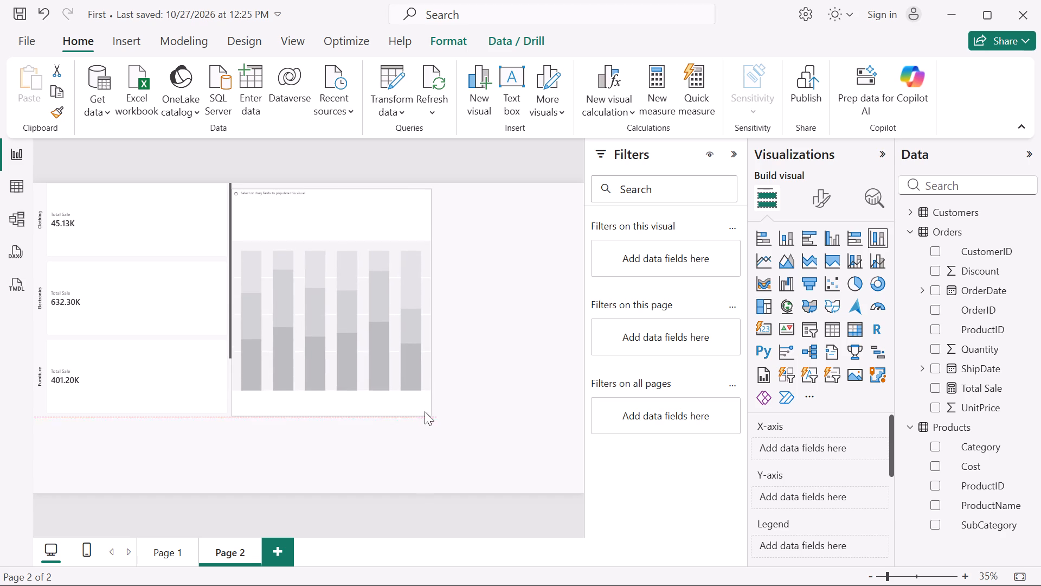
drag(425, 411, 425, 412)
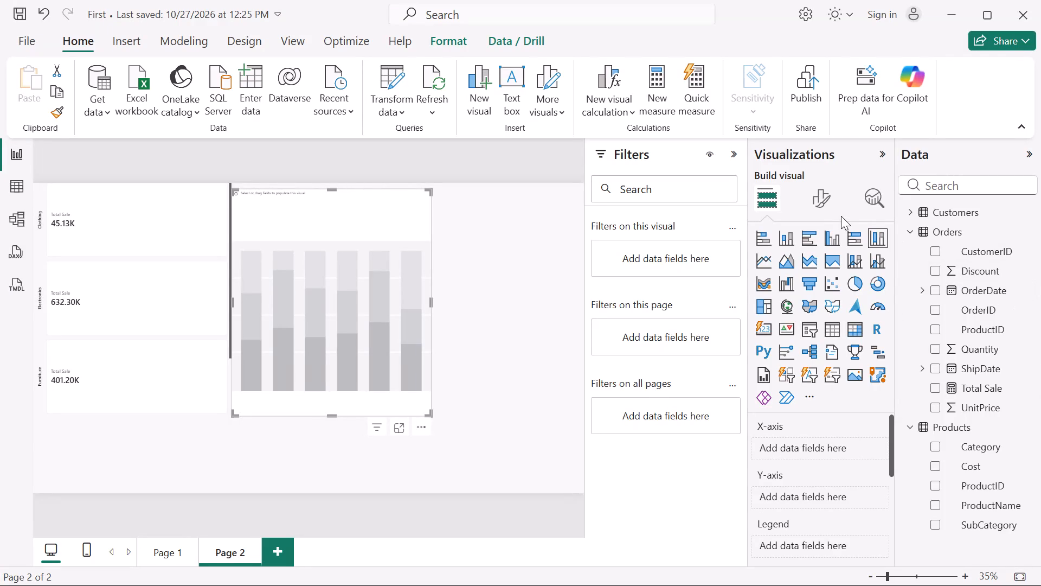
Make the visual a clustered column chart with ProductID from Products on the X-axis and Total Sale on the Y-axis.
scroll(814, 254, up, 1)
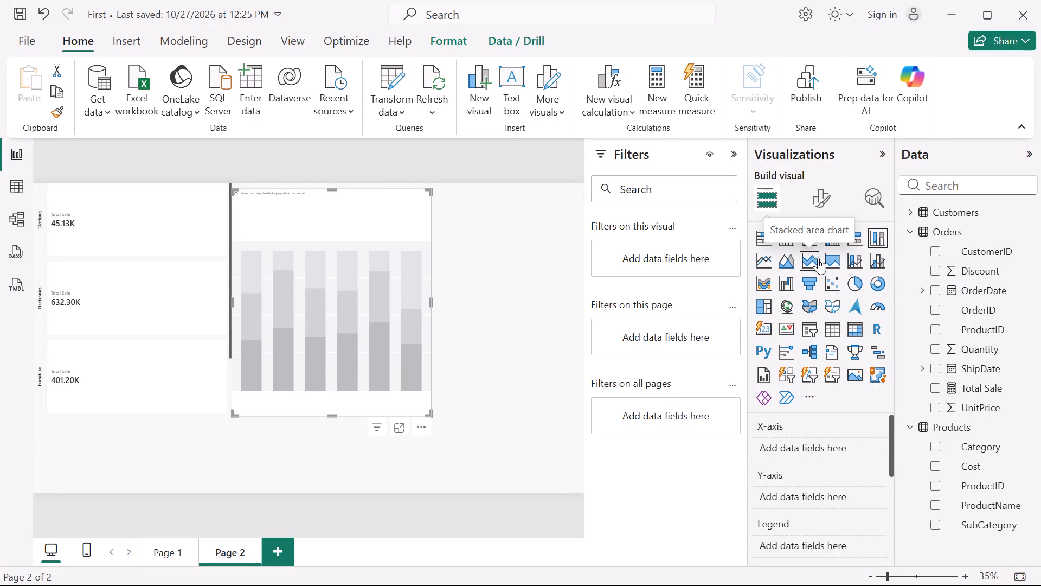
click(836, 239)
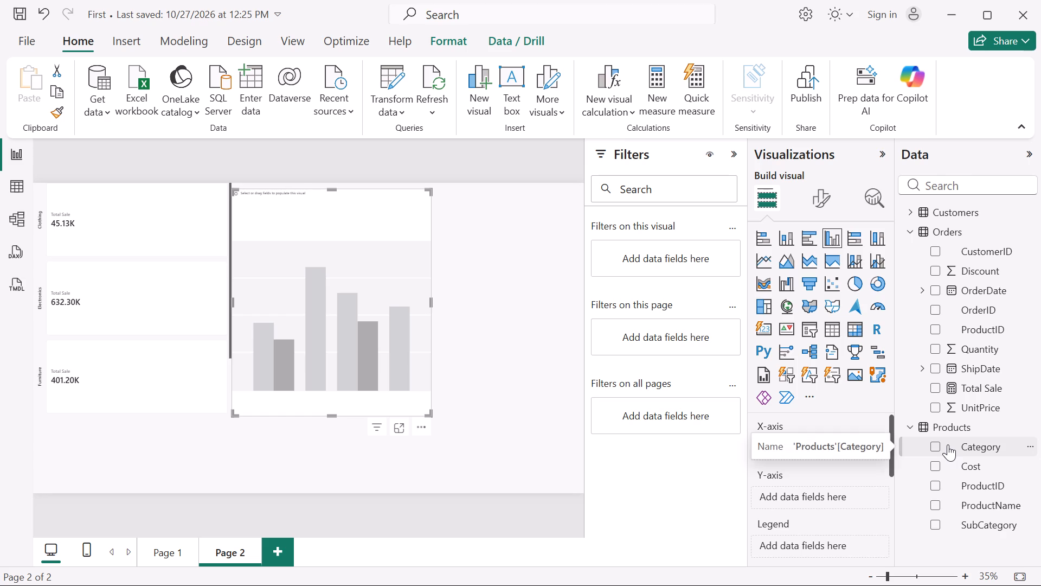
drag(952, 481, 813, 444)
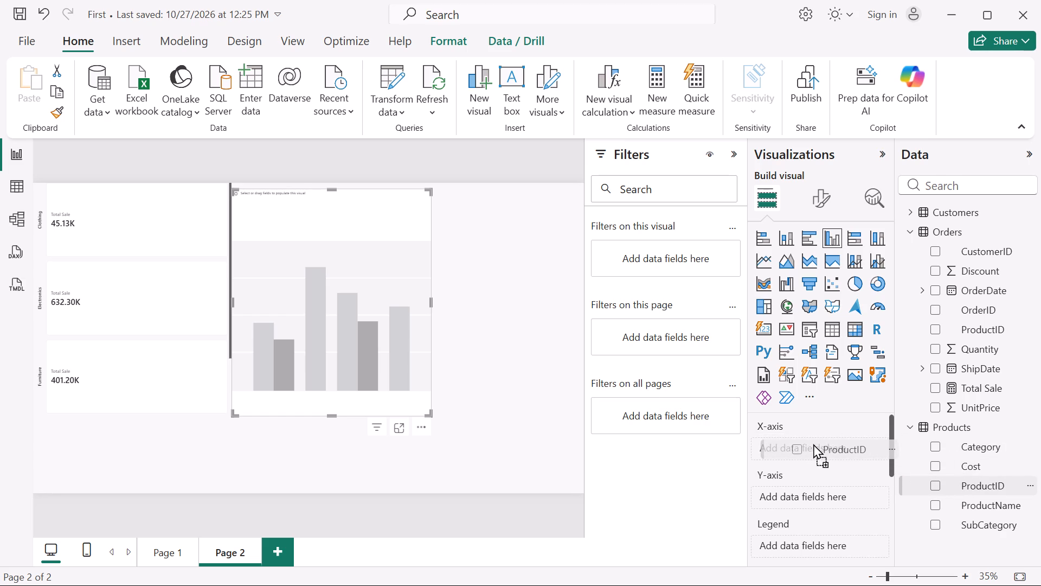
drag(813, 444, 814, 444)
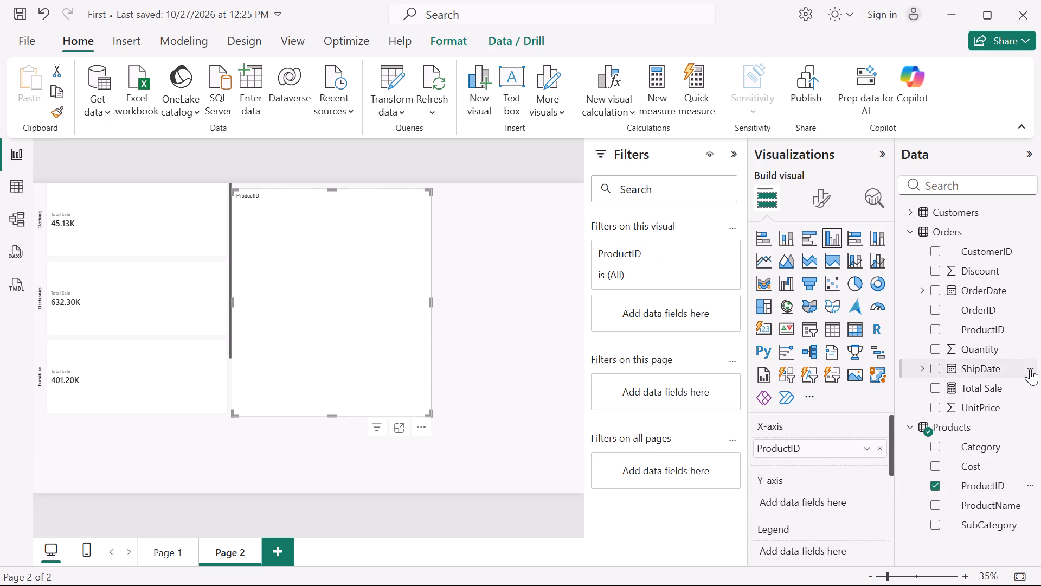
drag(984, 390, 843, 502)
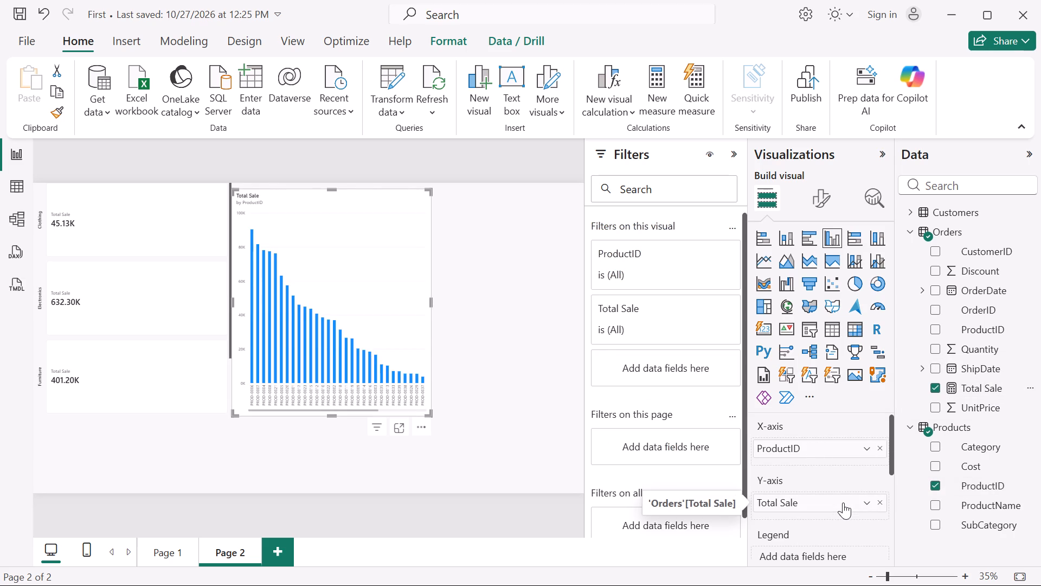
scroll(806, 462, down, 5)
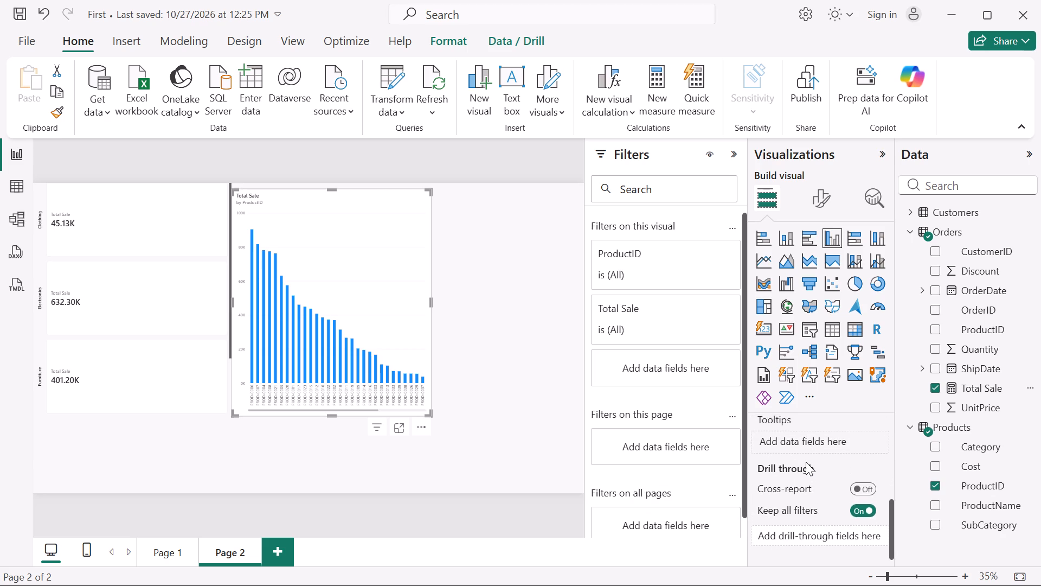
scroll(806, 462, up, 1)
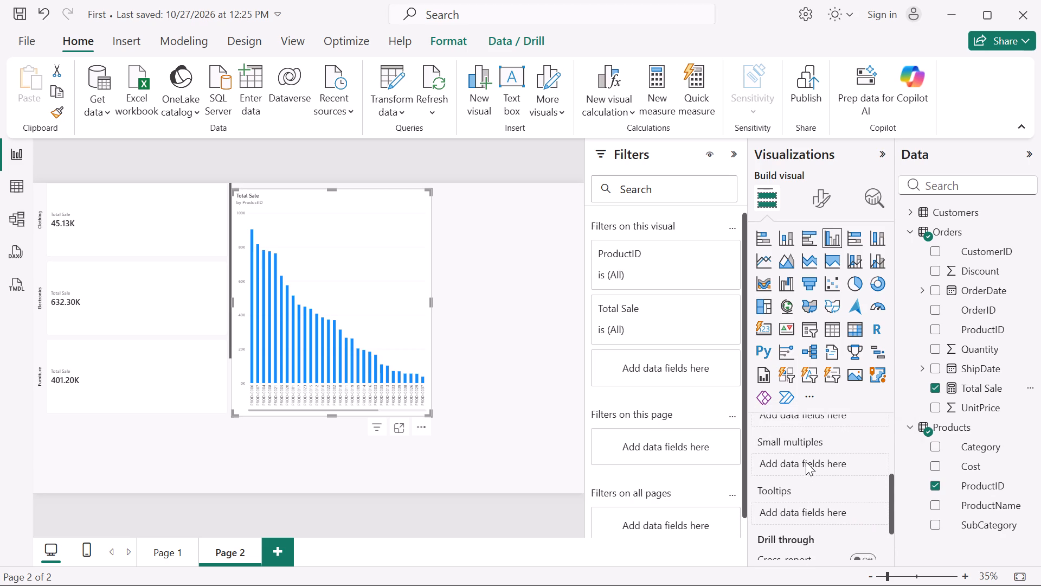
Add Category from Products as the legend of the clustered column chart.
scroll(806, 462, up, 1)
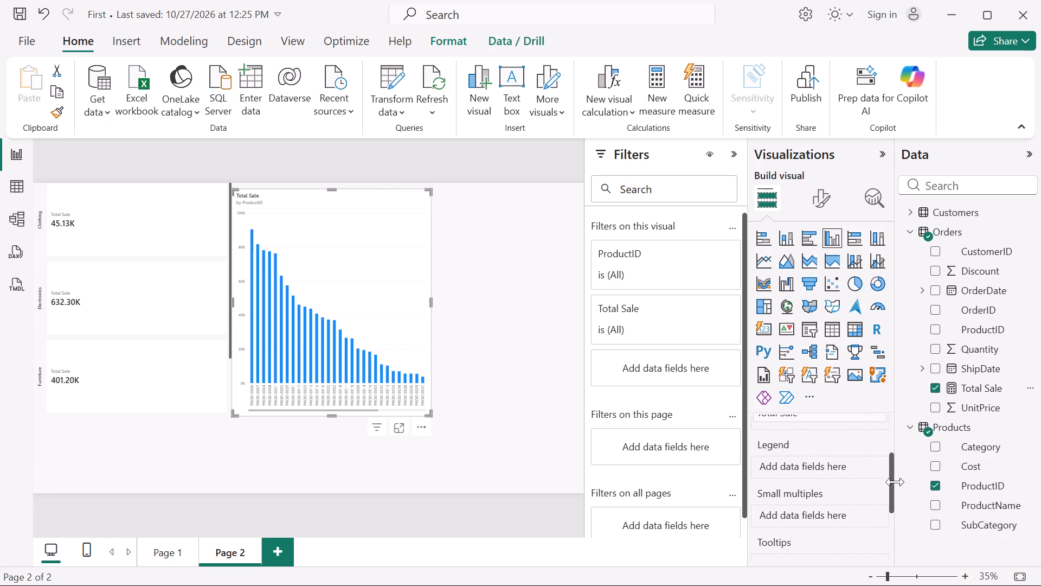
drag(976, 447, 920, 451)
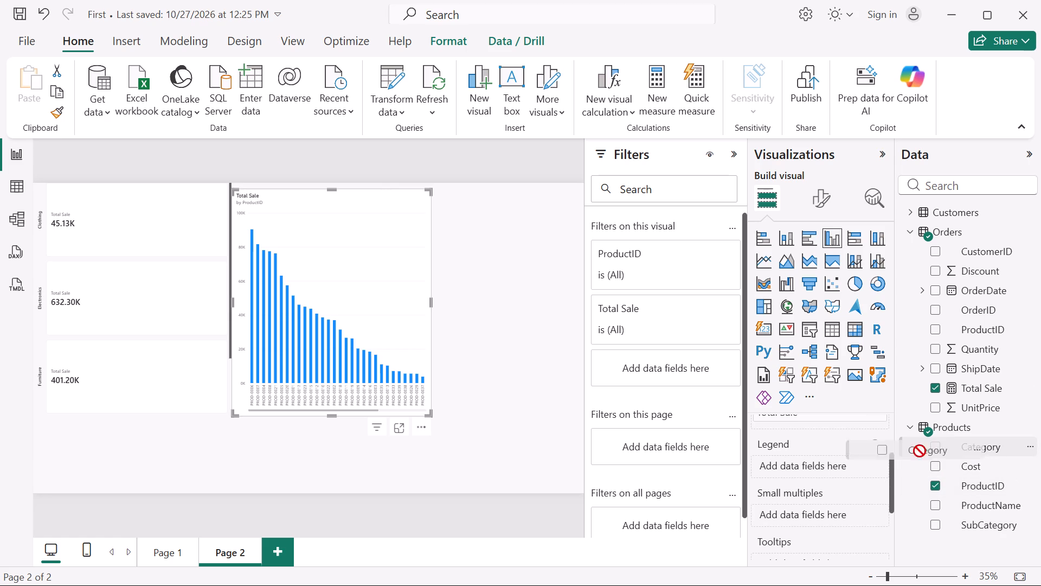
drag(920, 451, 825, 467)
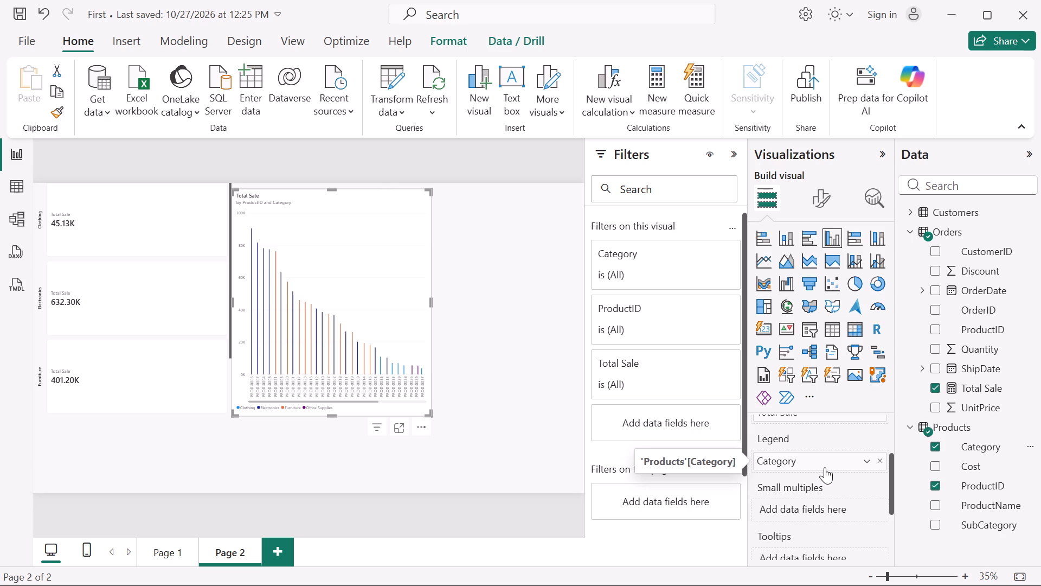
Find the font settings of the column chart and set its X-axis values font size to 15.
click(819, 196)
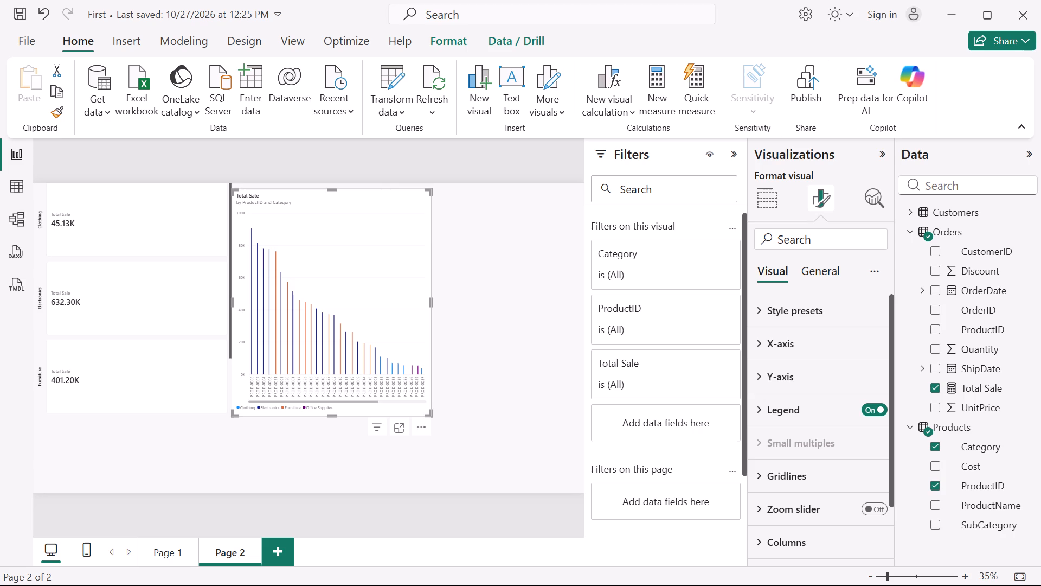
click(805, 240)
key(f)
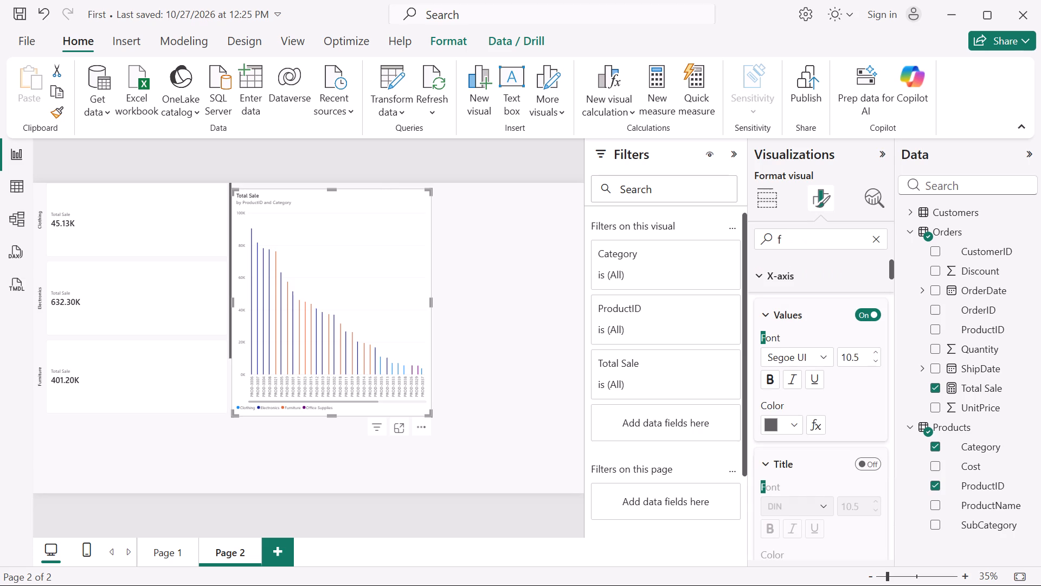
key(o)
text(nt)
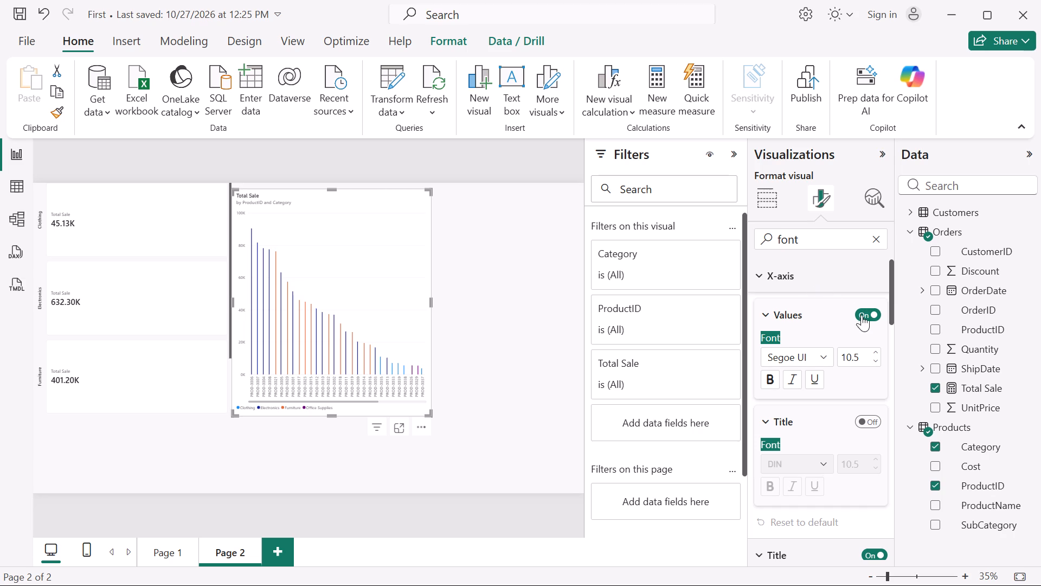
click(859, 354)
text(15)
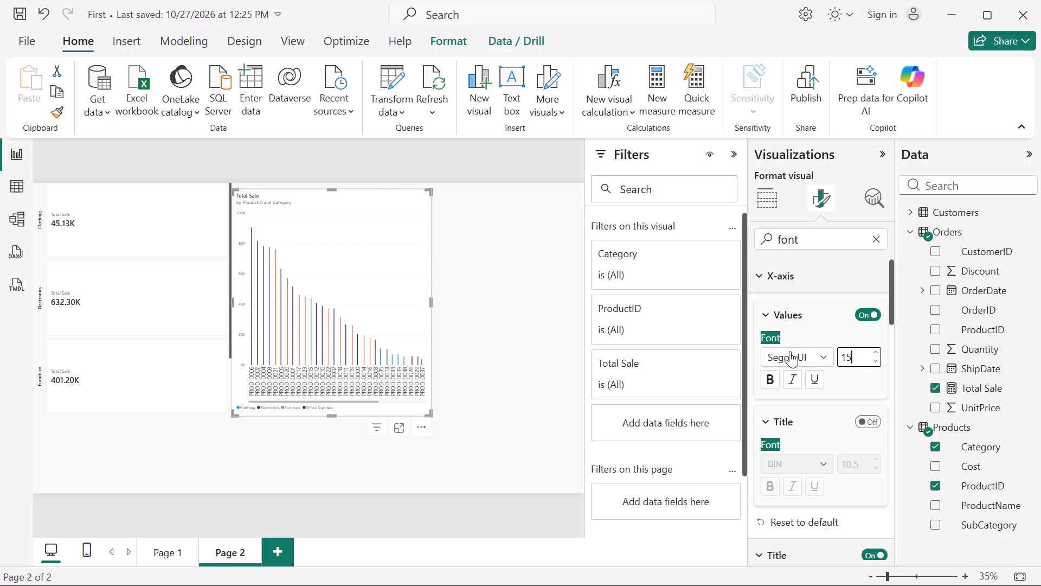
scroll(825, 399, down, 1)
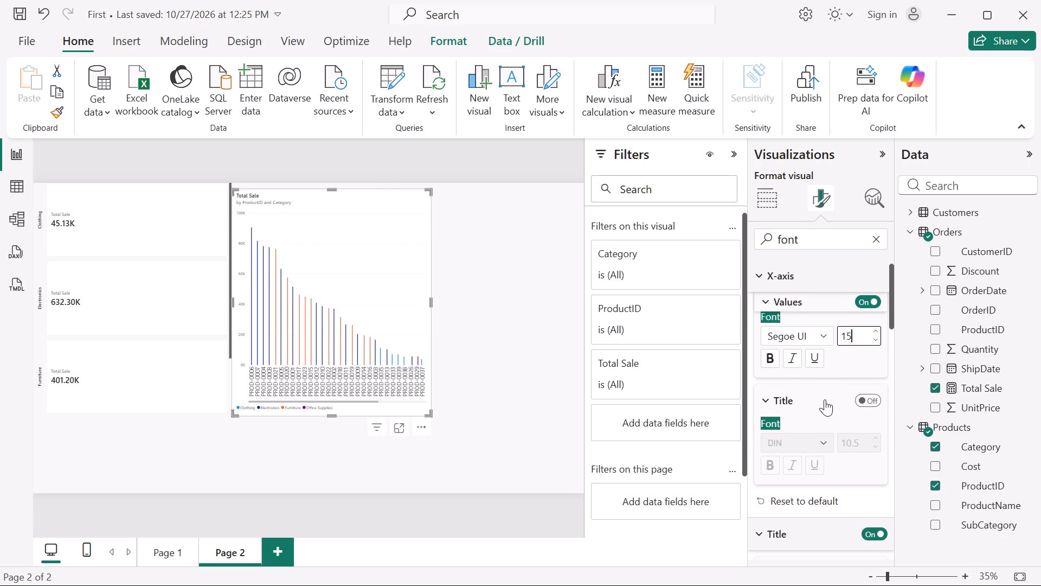
scroll(825, 399, down, 1)
click(534, 319)
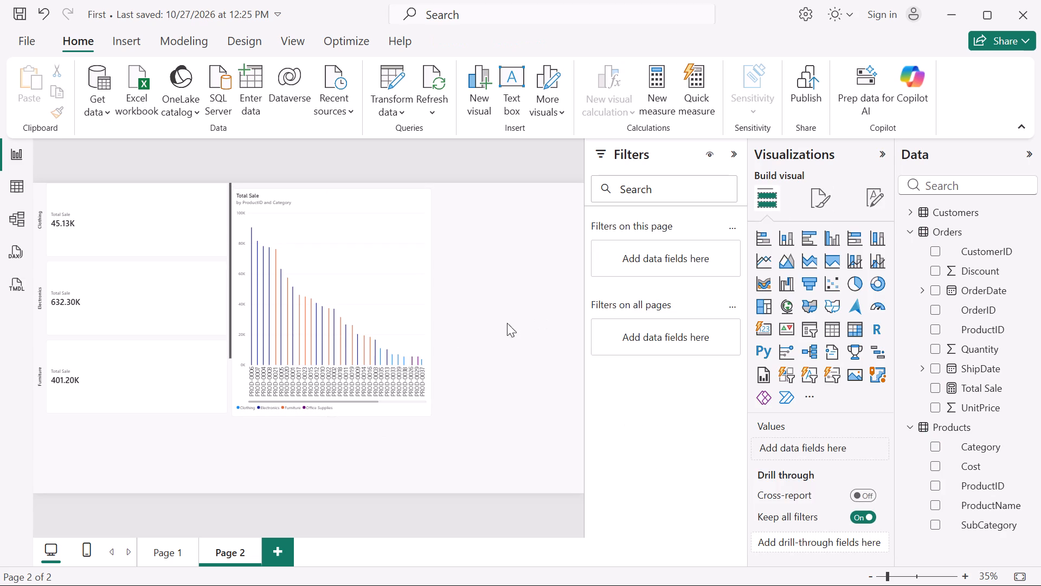
Replace ProductID with ProductName from Products on the column chart's X-axis.
click(371, 354)
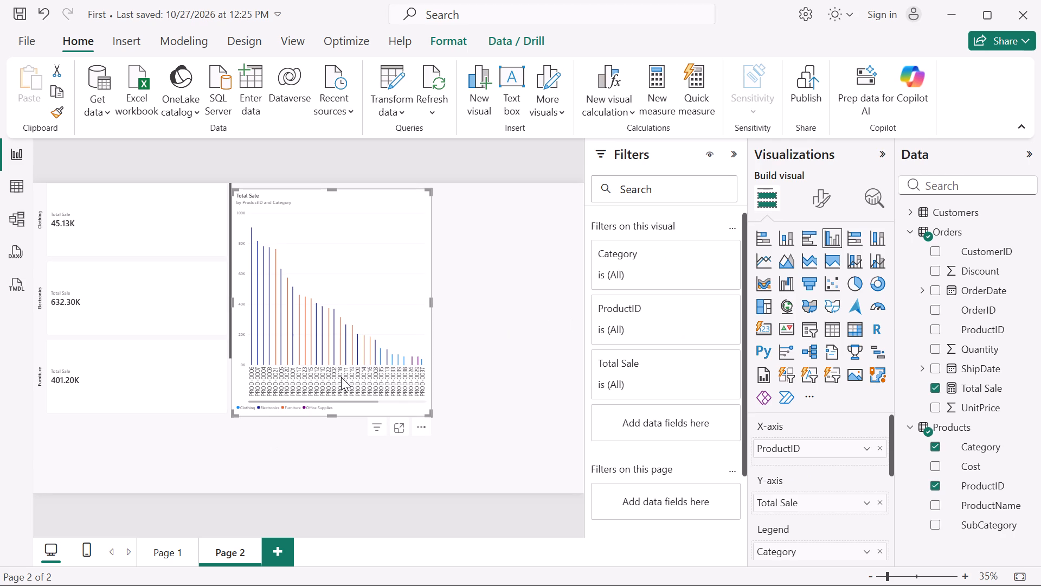
click(979, 504)
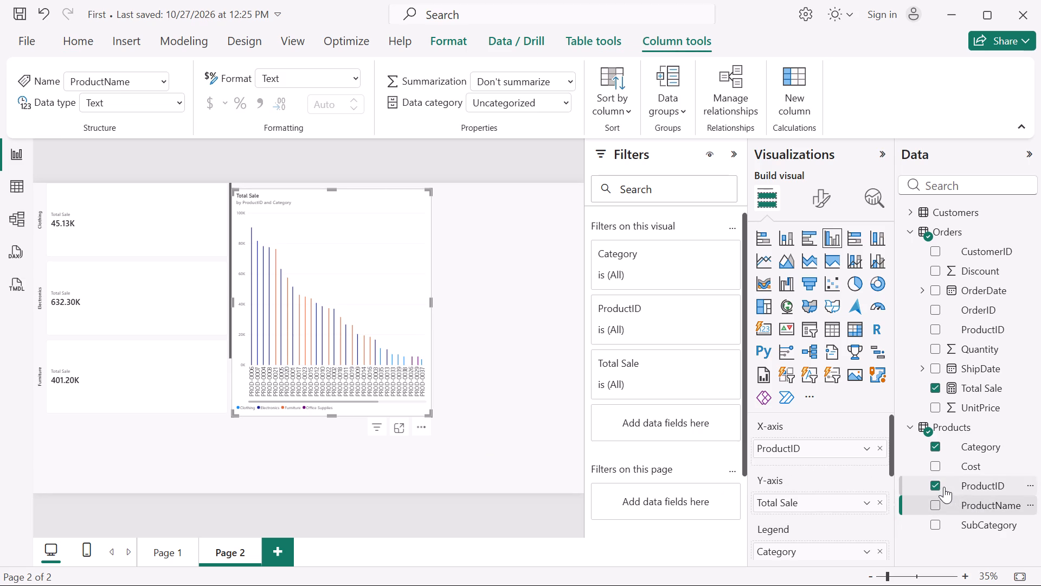
click(940, 481)
drag(967, 505, 823, 448)
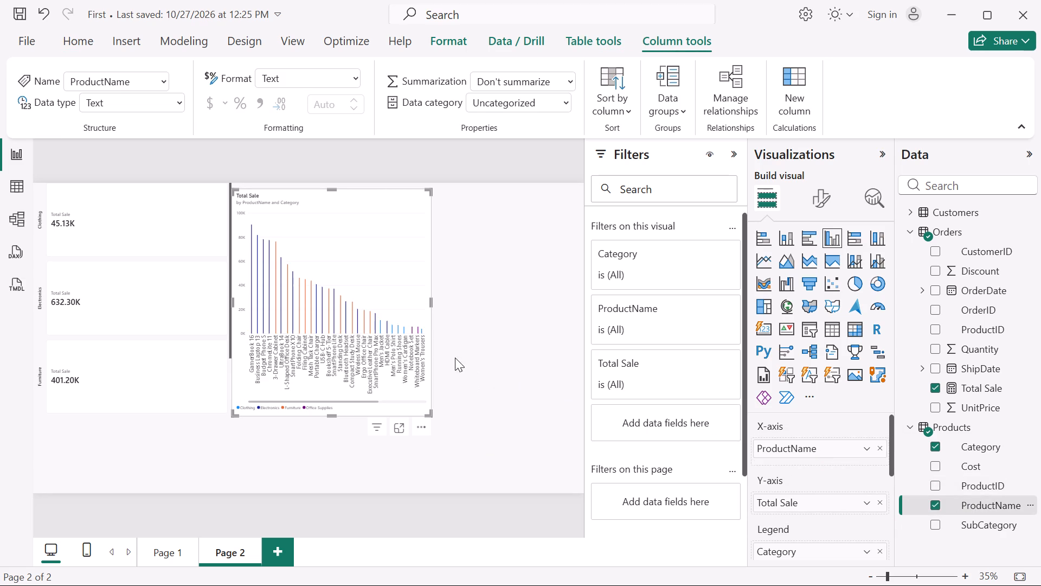
Stretch the Total Sale card down to the bottom edge of the page.
click(138, 411)
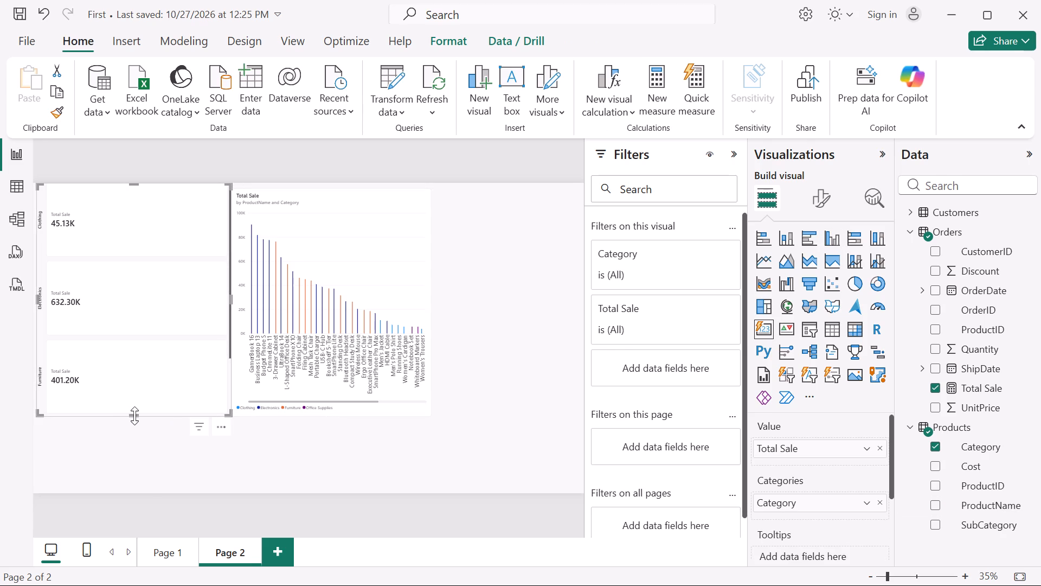
drag(134, 416, 138, 489)
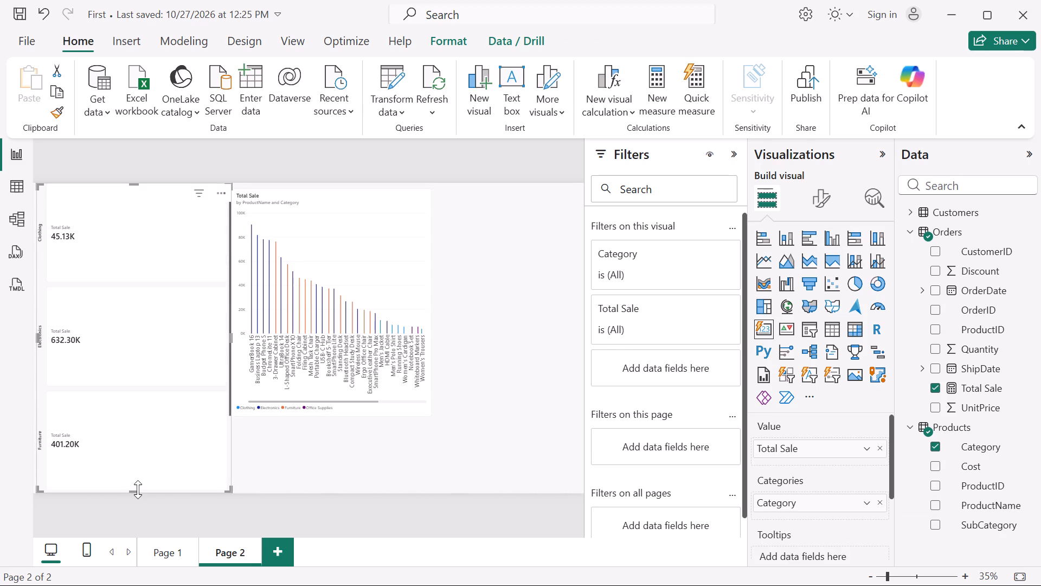
Widen the column chart by about a quarter and make it fill the full page height, aligned with the page's top and bottom edges.
click(320, 414)
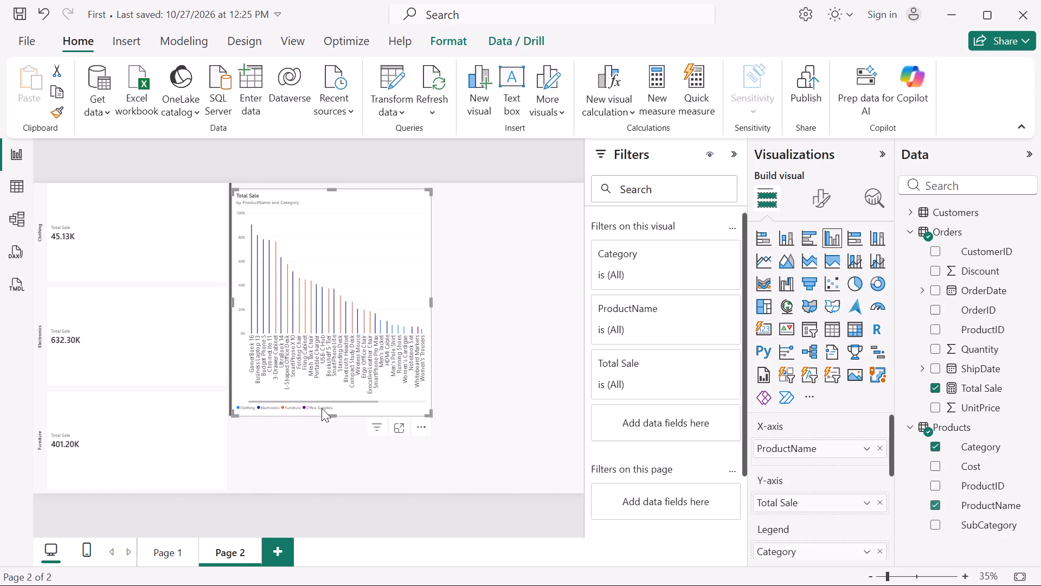
drag(332, 416, 332, 449)
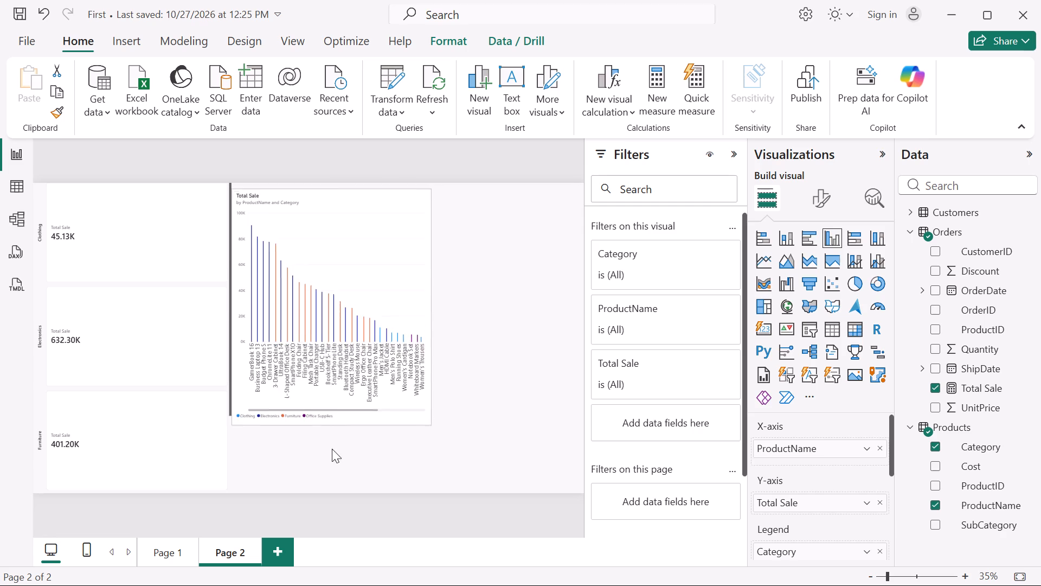
drag(332, 449, 332, 490)
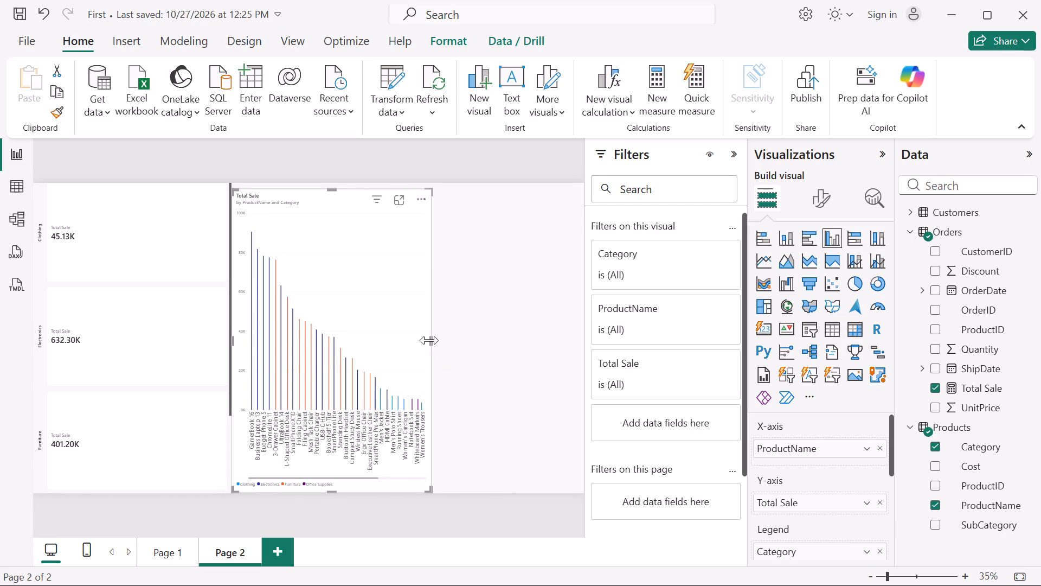
drag(429, 340, 469, 332)
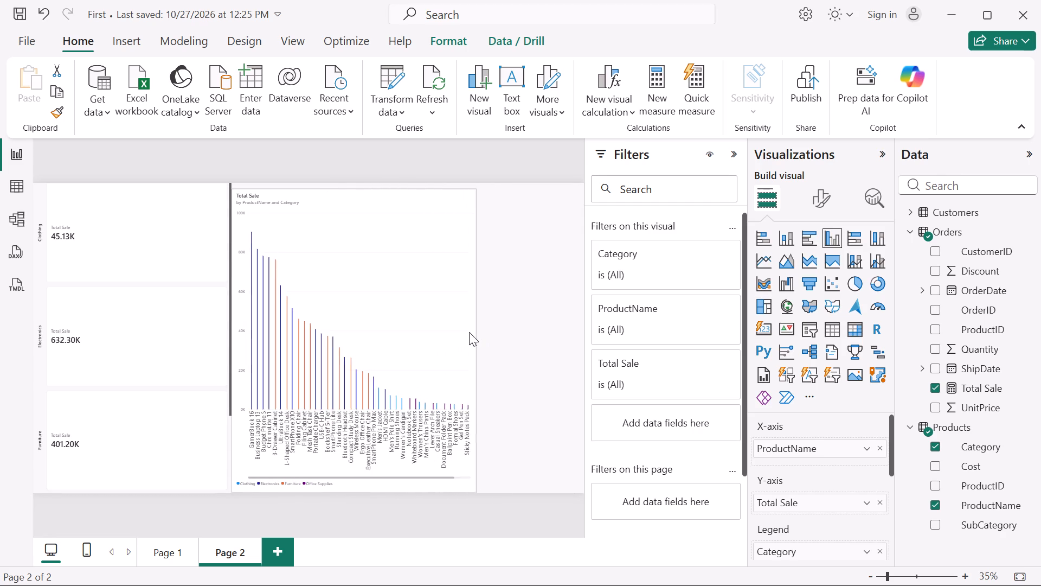
drag(469, 332, 476, 332)
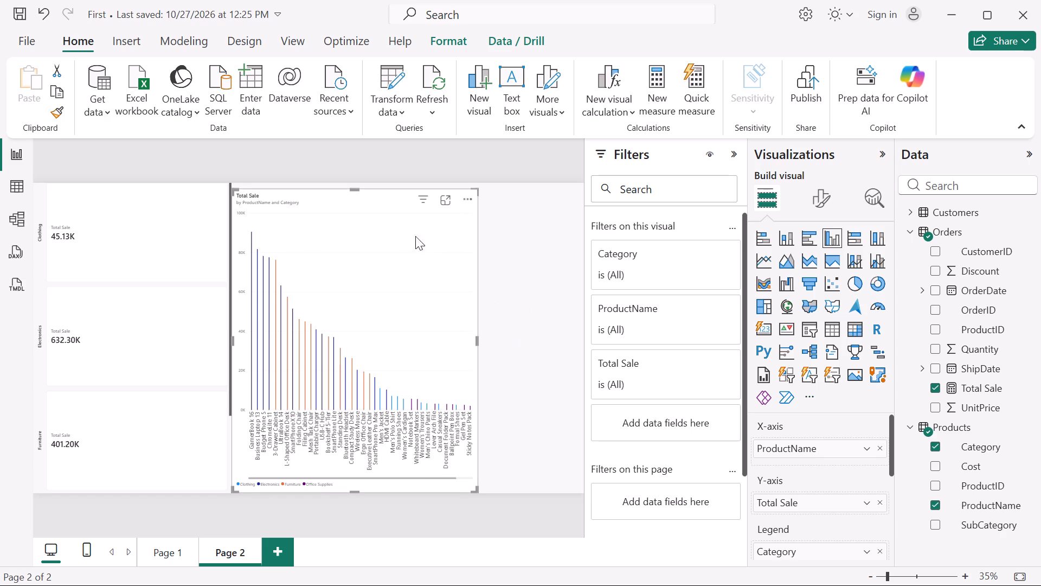
drag(396, 234, 394, 213)
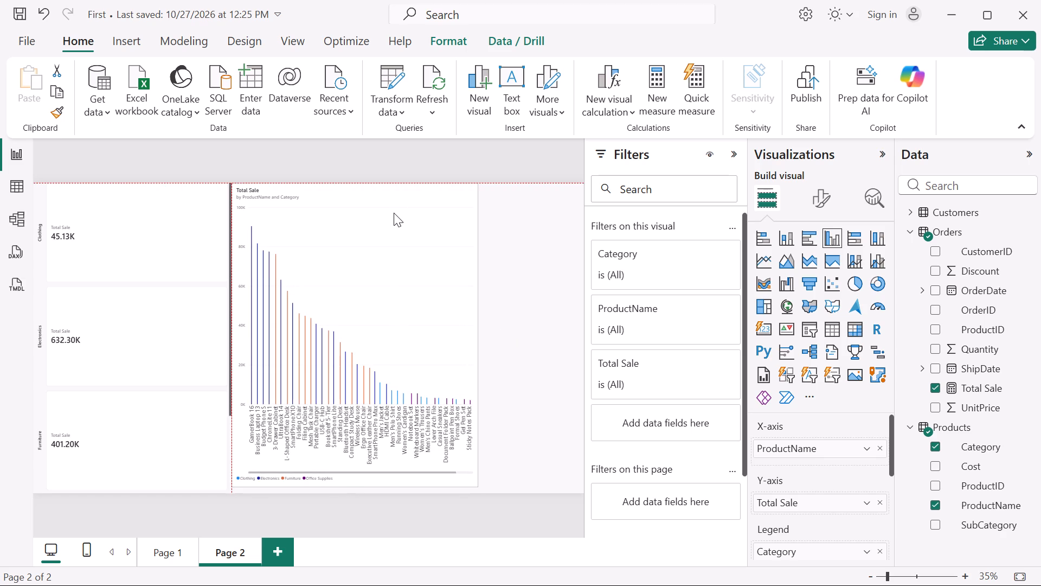
drag(394, 213, 393, 213)
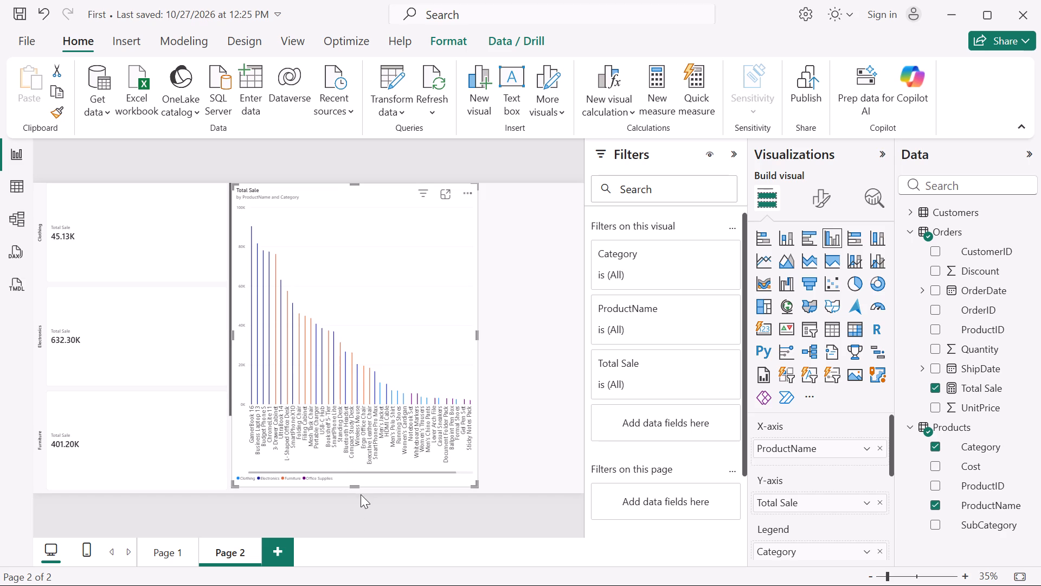
drag(354, 487, 353, 494)
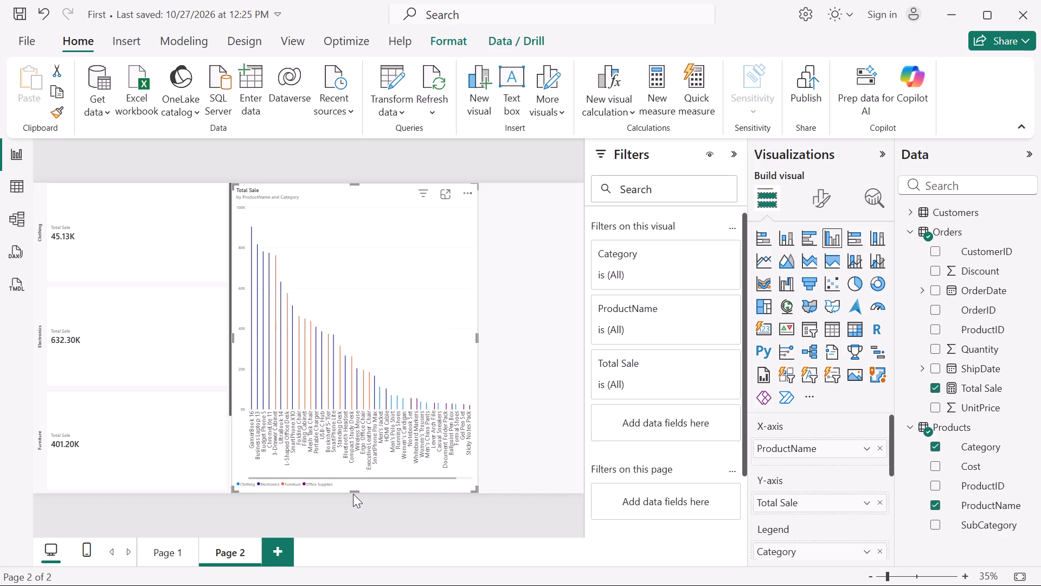
click(535, 359)
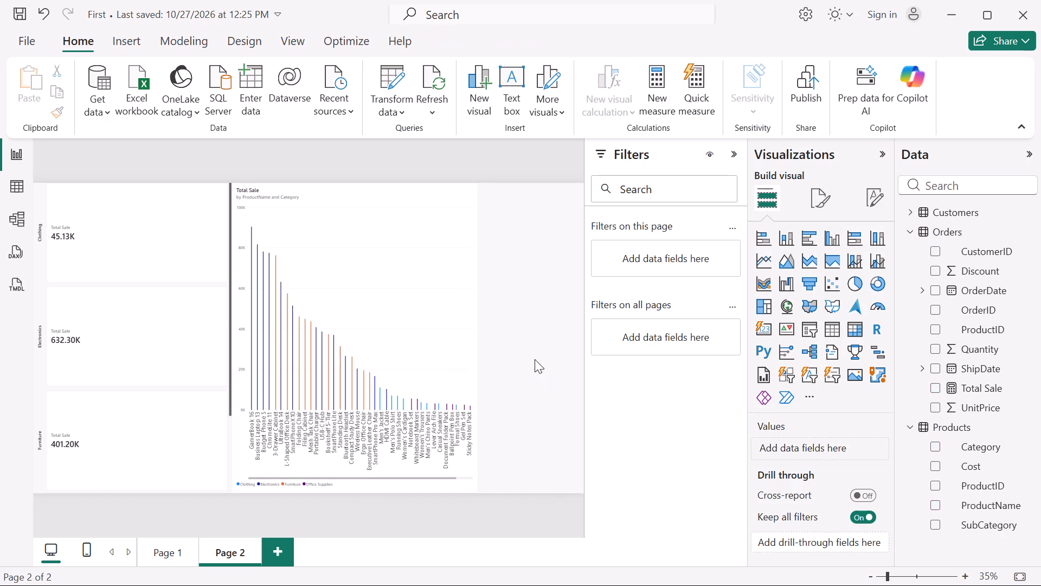
Narrow the Total Sale card by roughly 30% and move the column chart over against the card's new right edge.
click(150, 326)
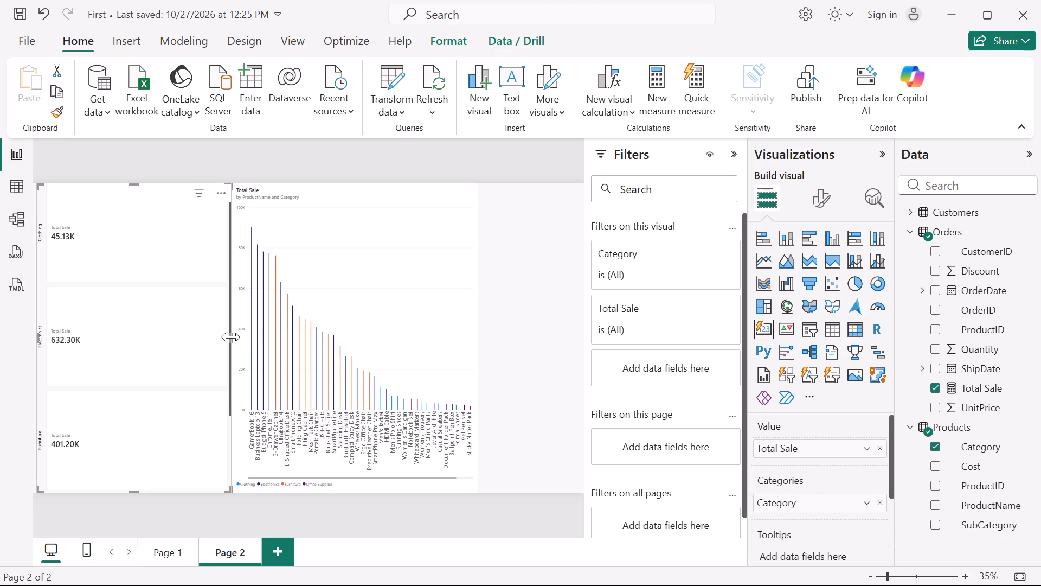
drag(231, 337, 175, 337)
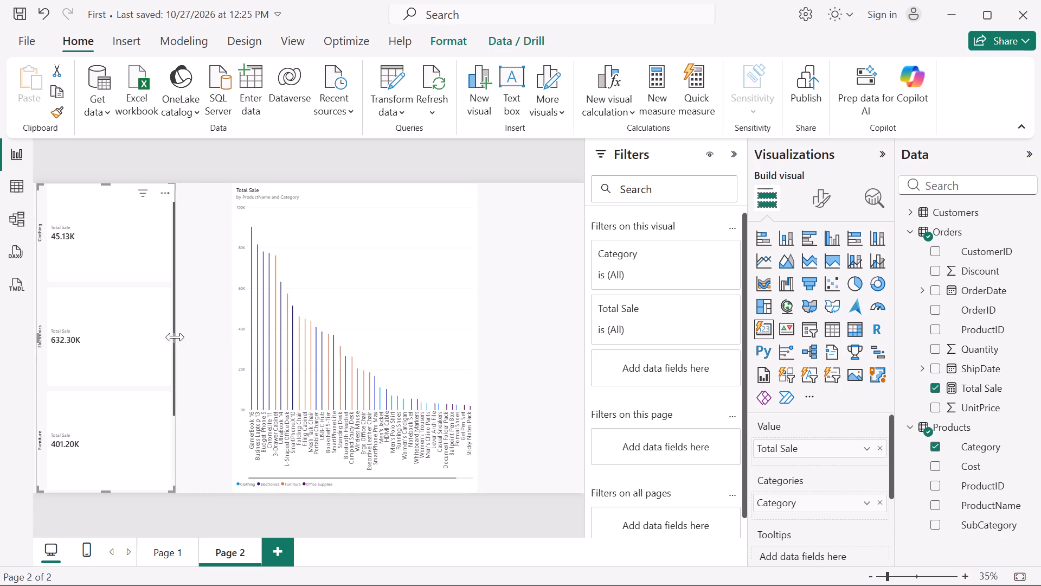
drag(368, 270, 314, 270)
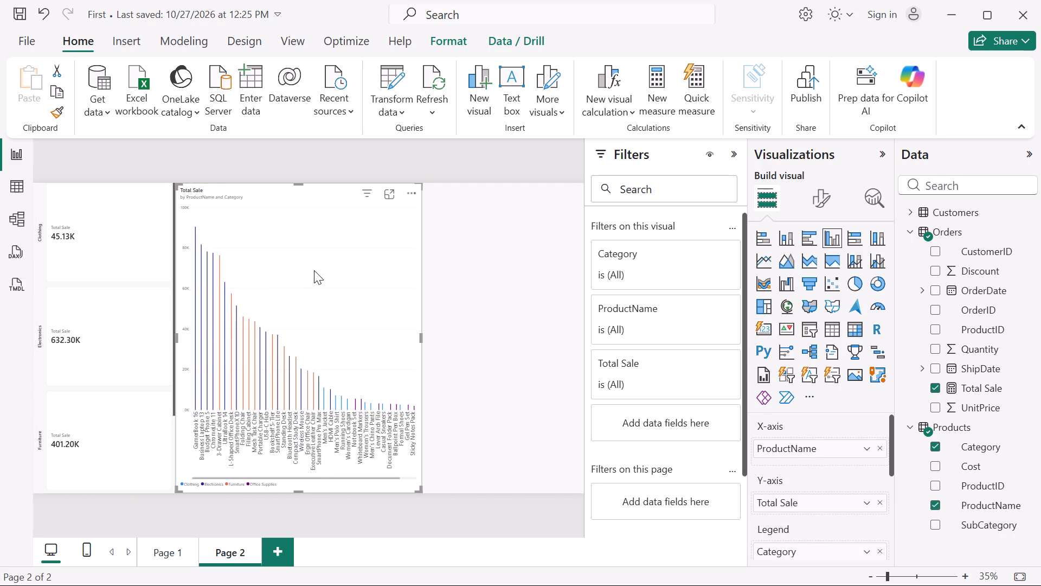
click(486, 277)
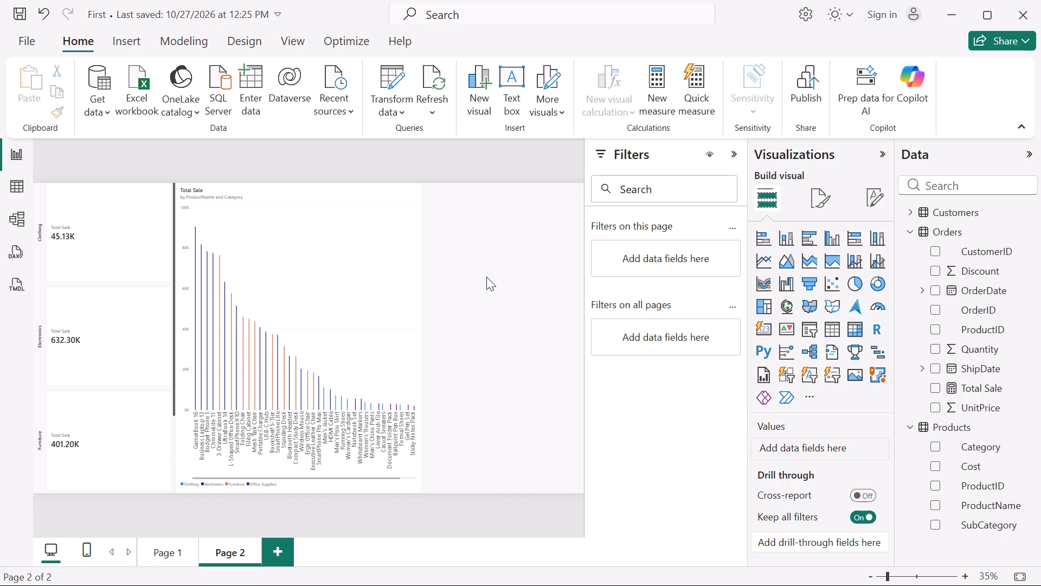
click(367, 294)
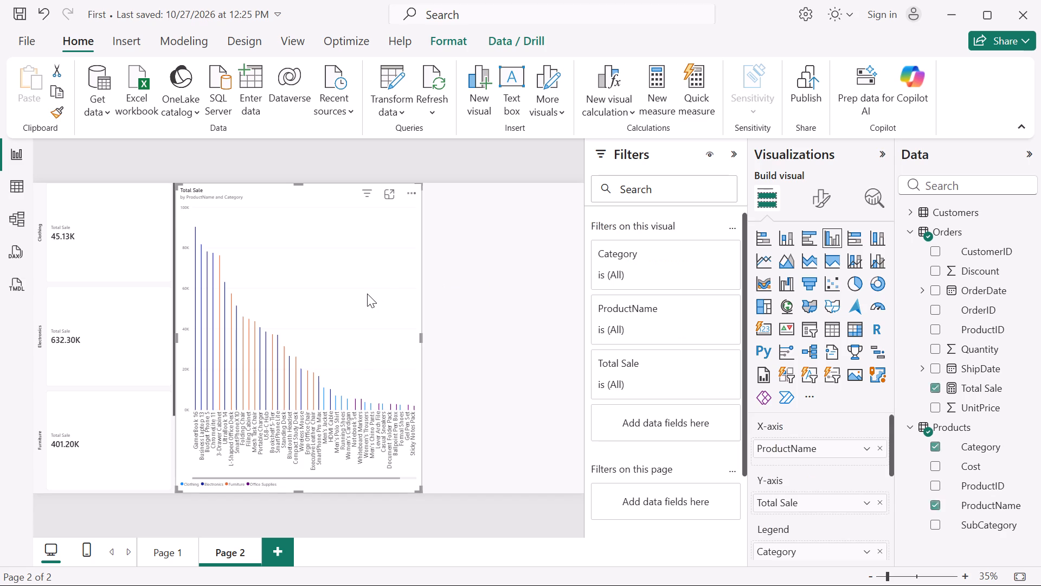
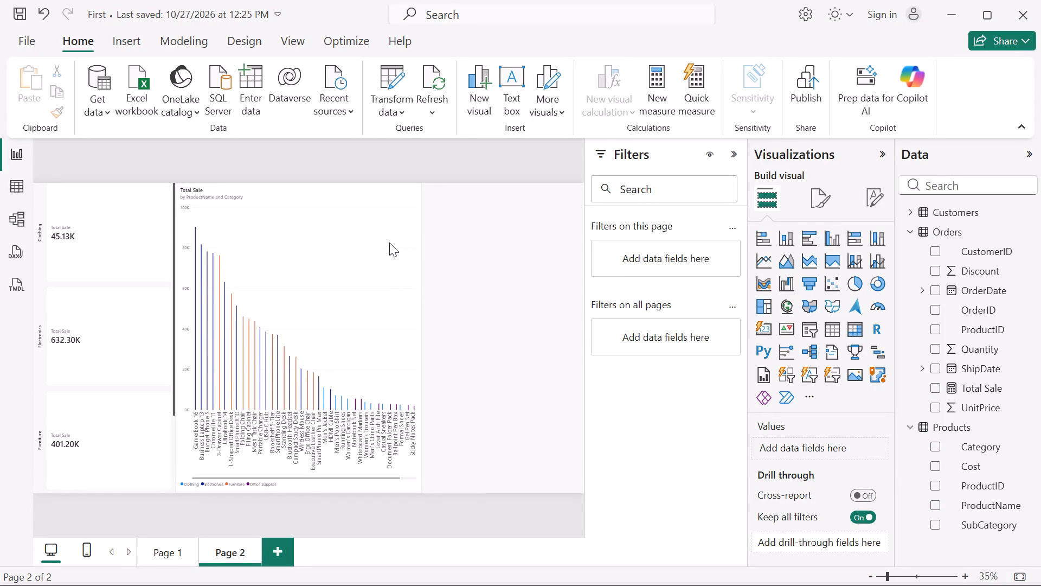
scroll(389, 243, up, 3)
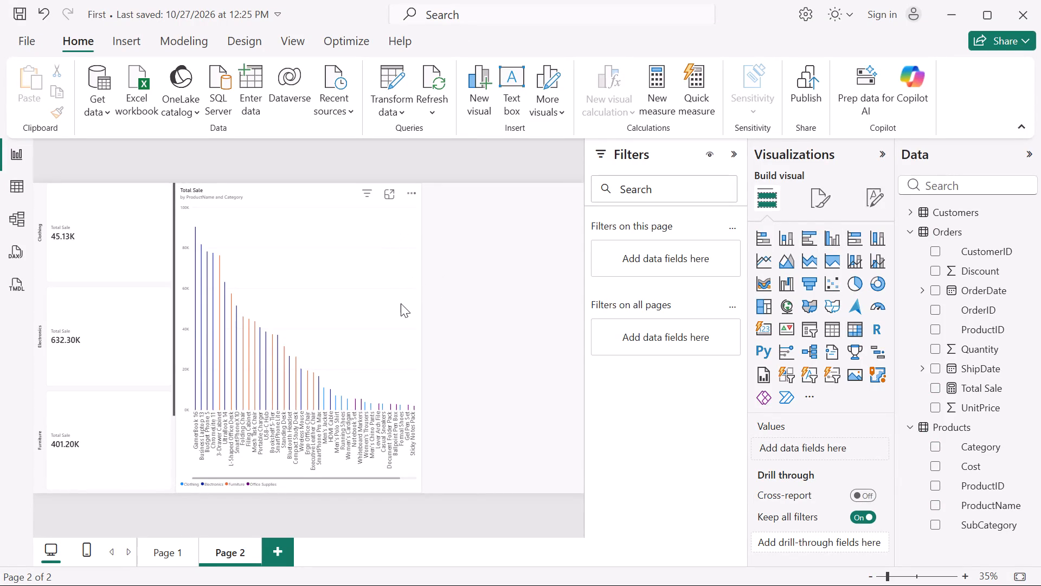
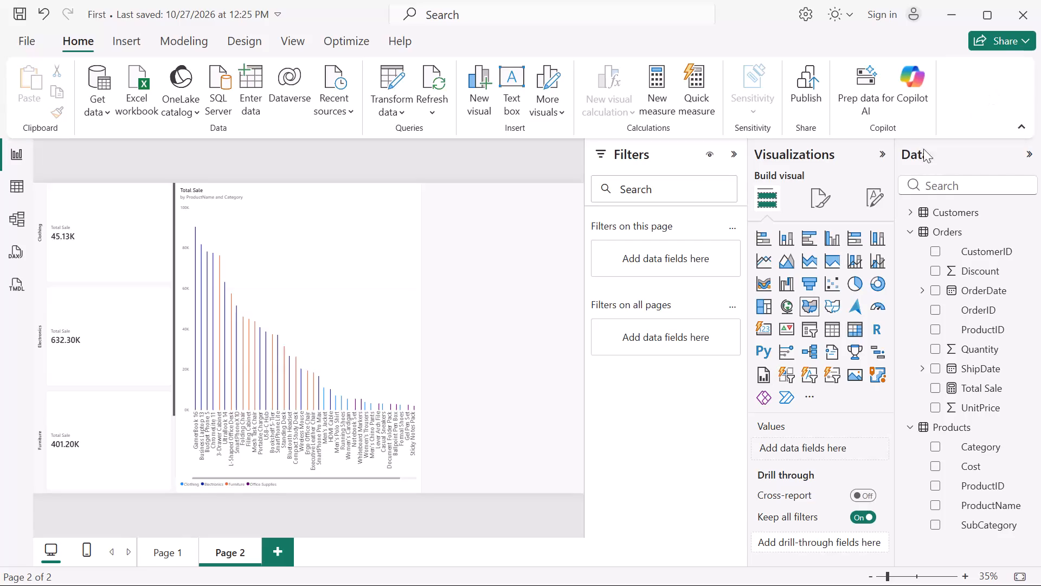
In Table view, collapse the Orders fields, expand the Products fields and start a new calculated table.
click(914, 227)
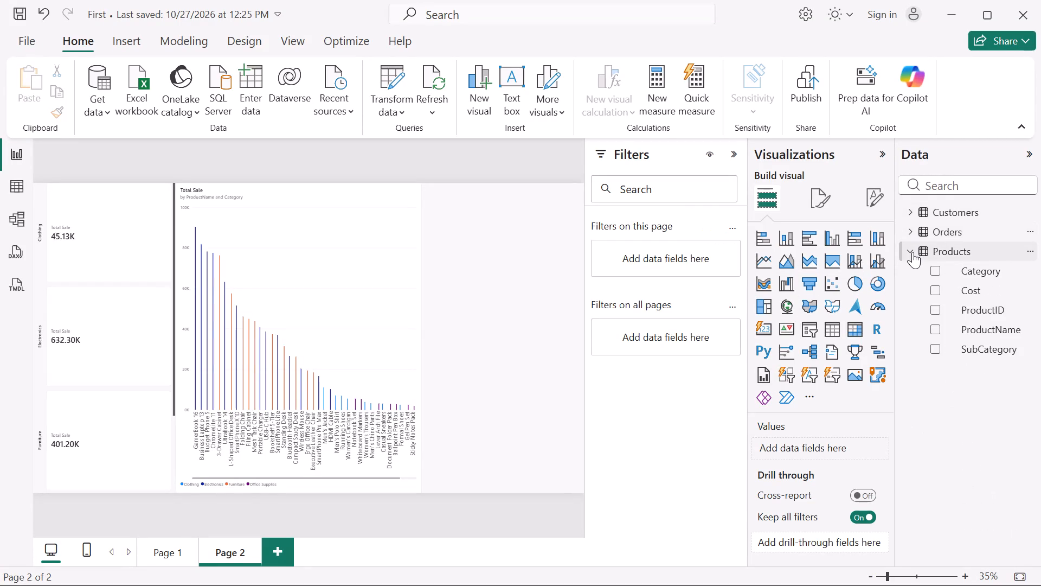
click(913, 252)
click(913, 252)
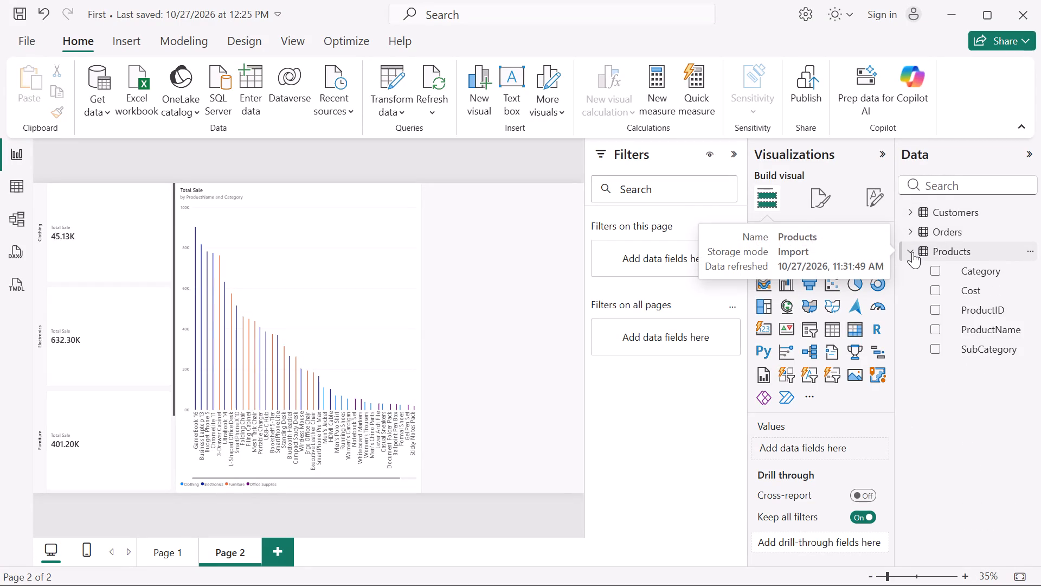
click(21, 187)
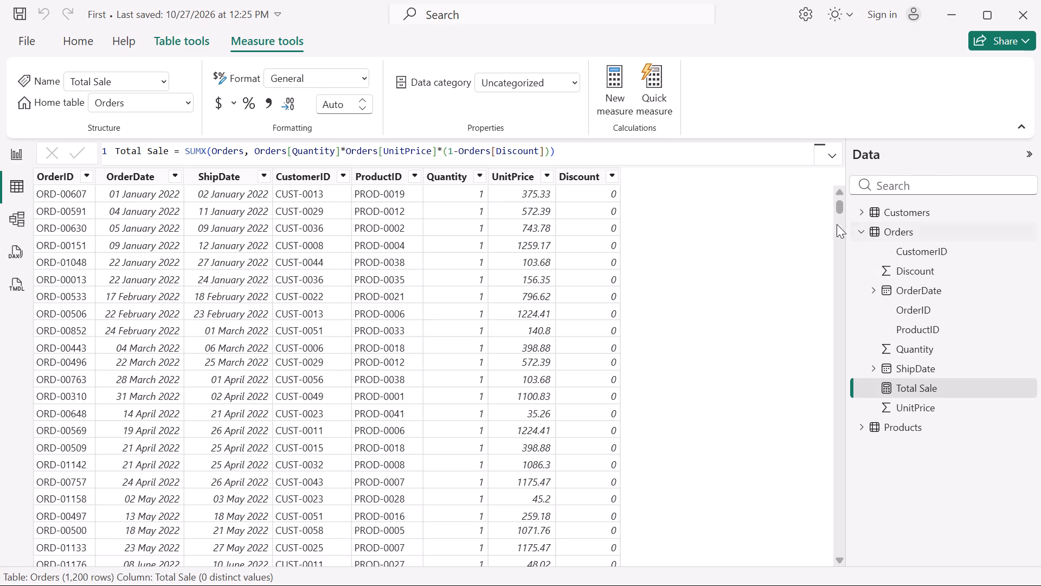
click(859, 232)
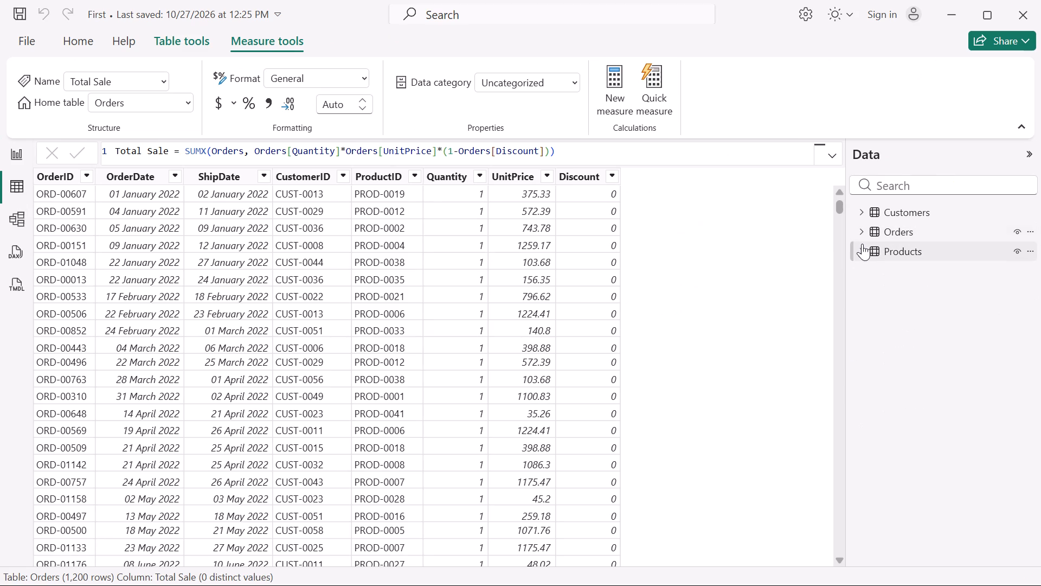
click(859, 251)
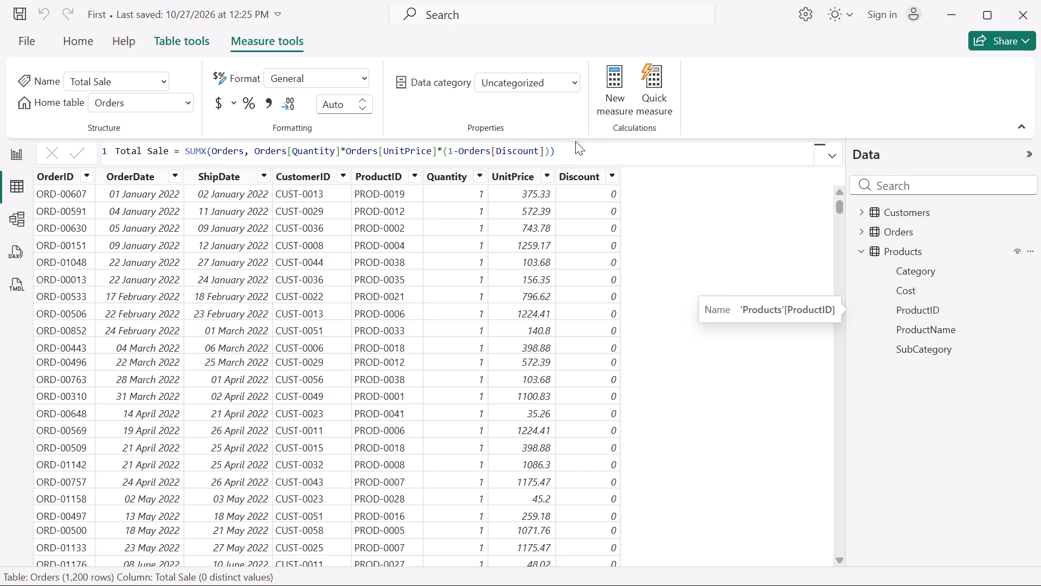
click(190, 29)
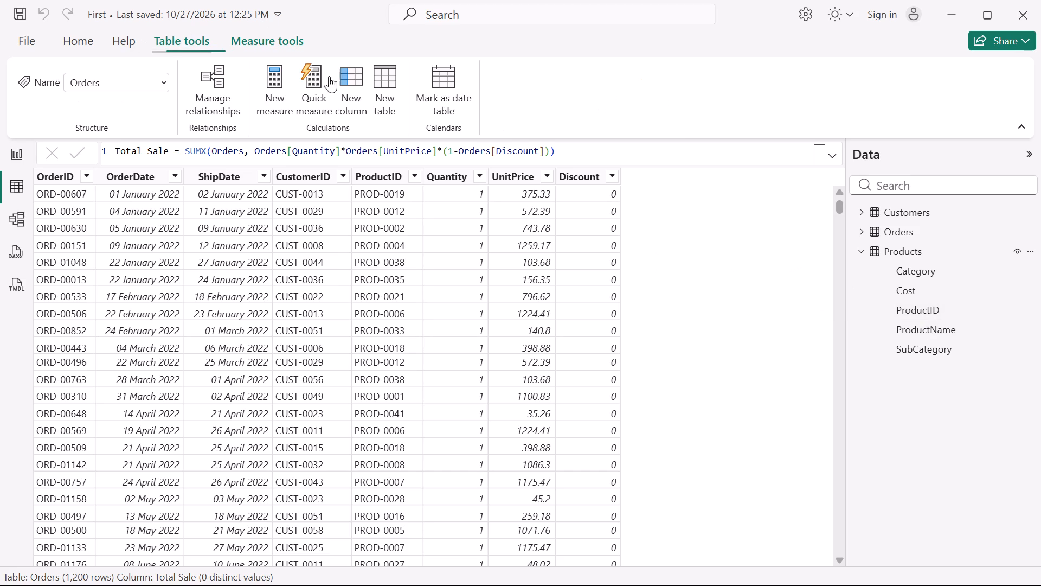
click(381, 83)
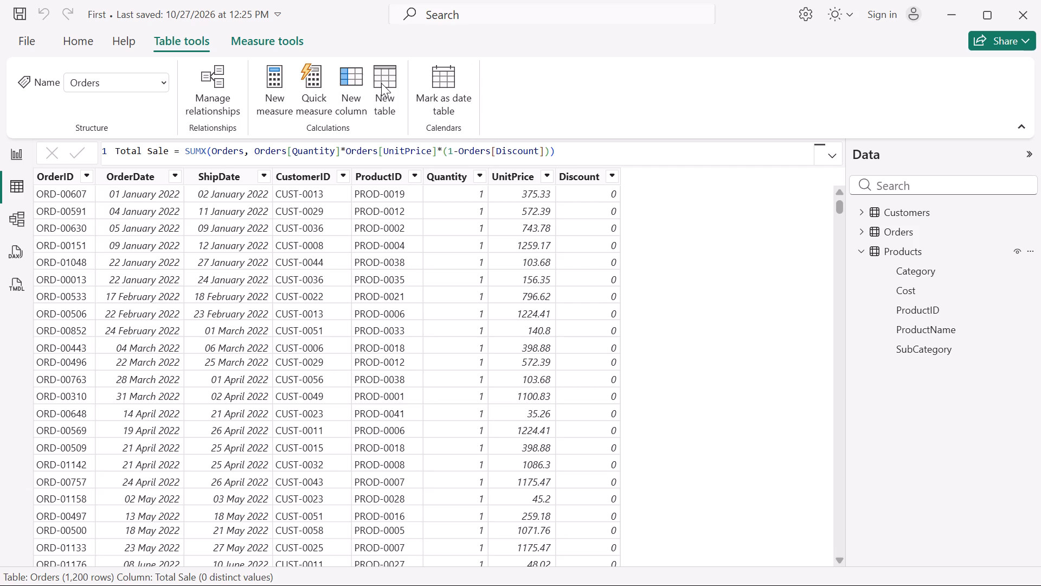
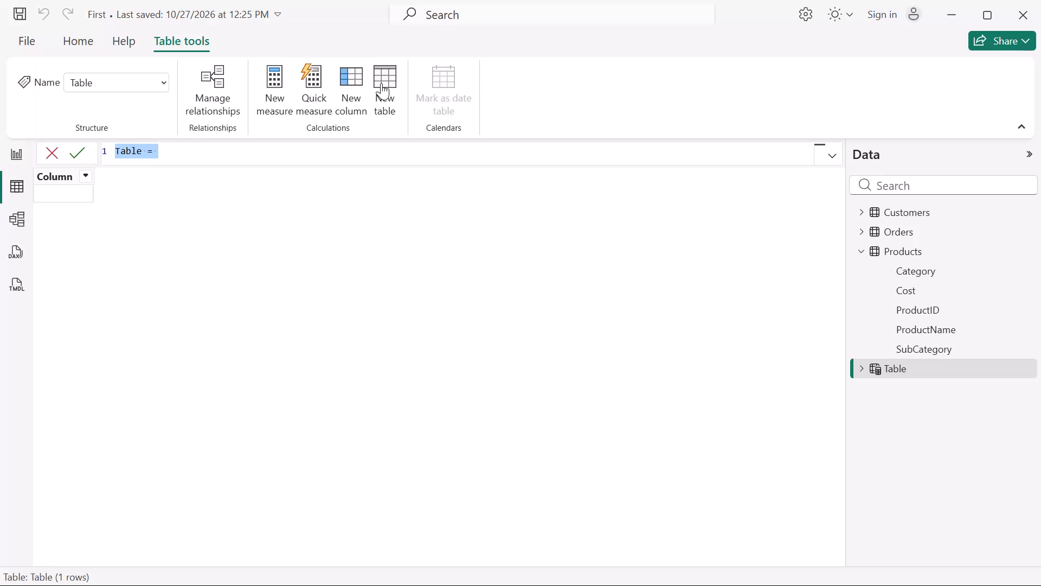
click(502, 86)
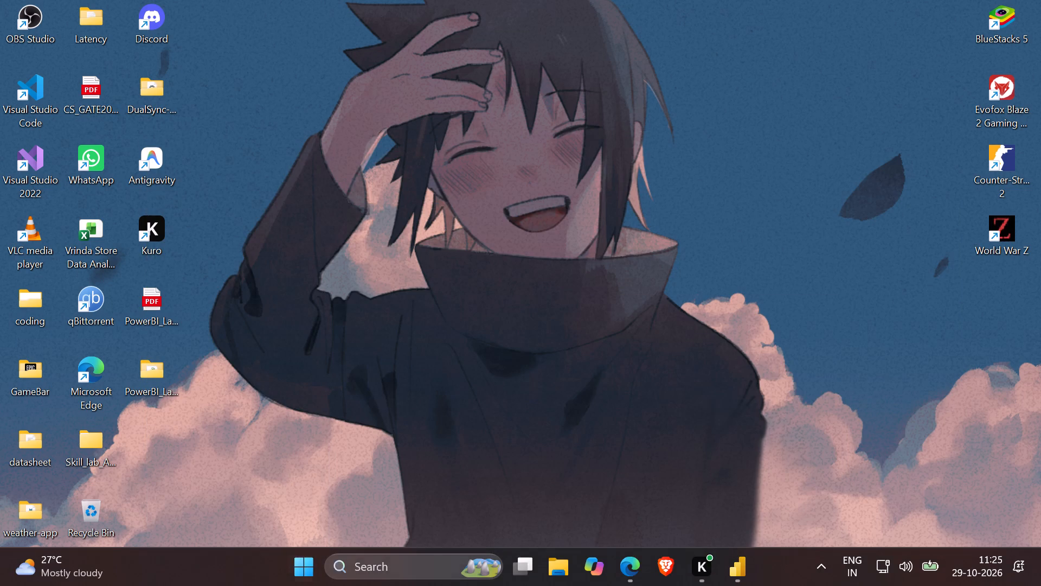
Switch to Edge and open the full Vegamovies site from the shortcut on a new browser tab.
click(636, 570)
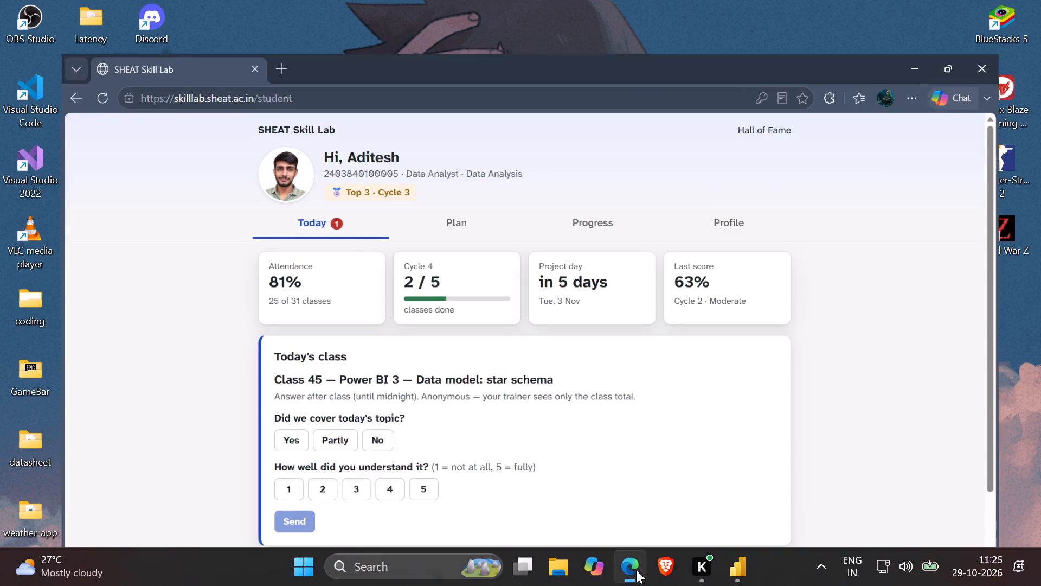
click(243, 13)
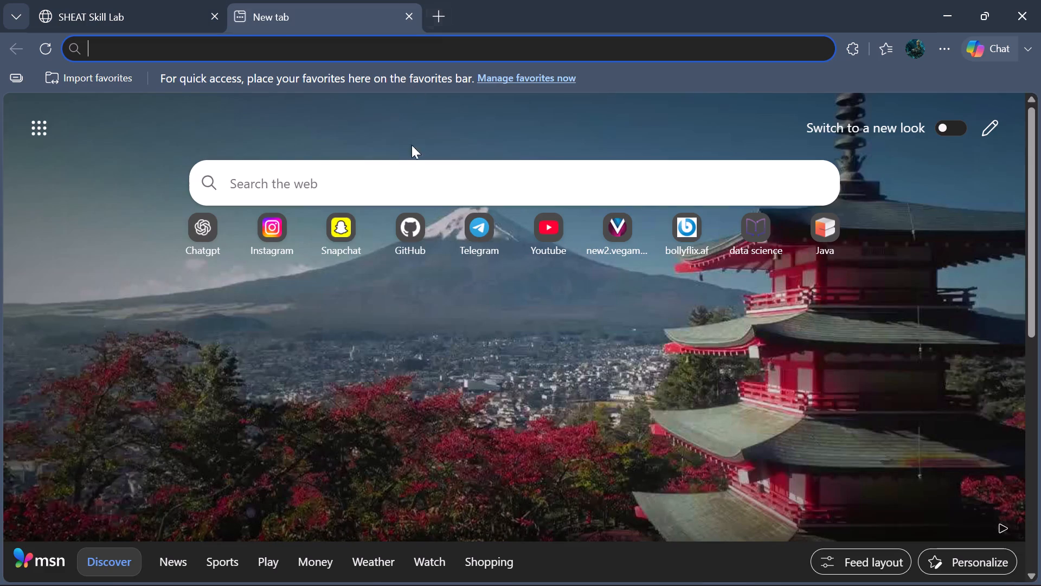
double_click(626, 230)
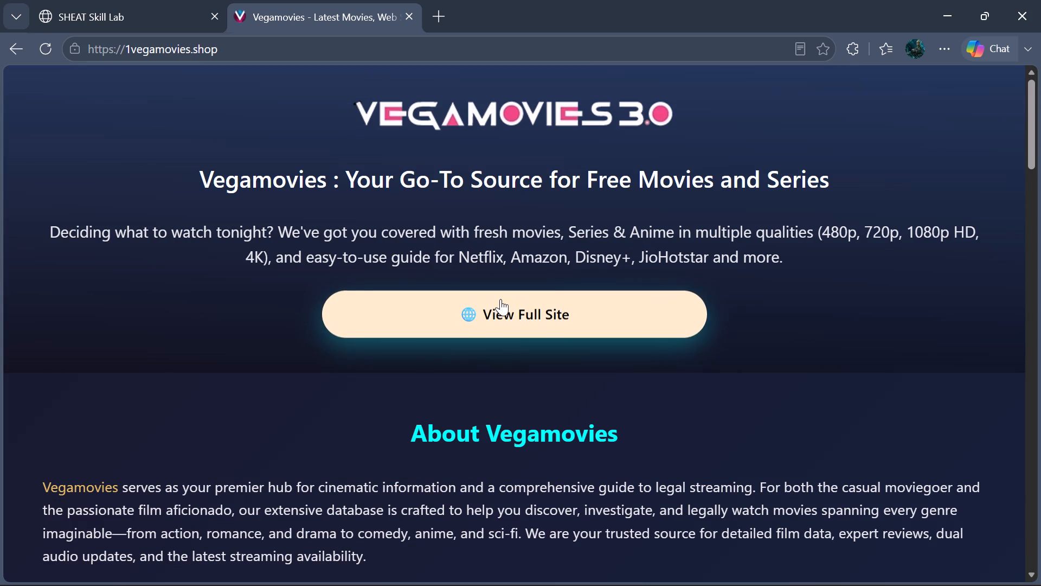
click(500, 299)
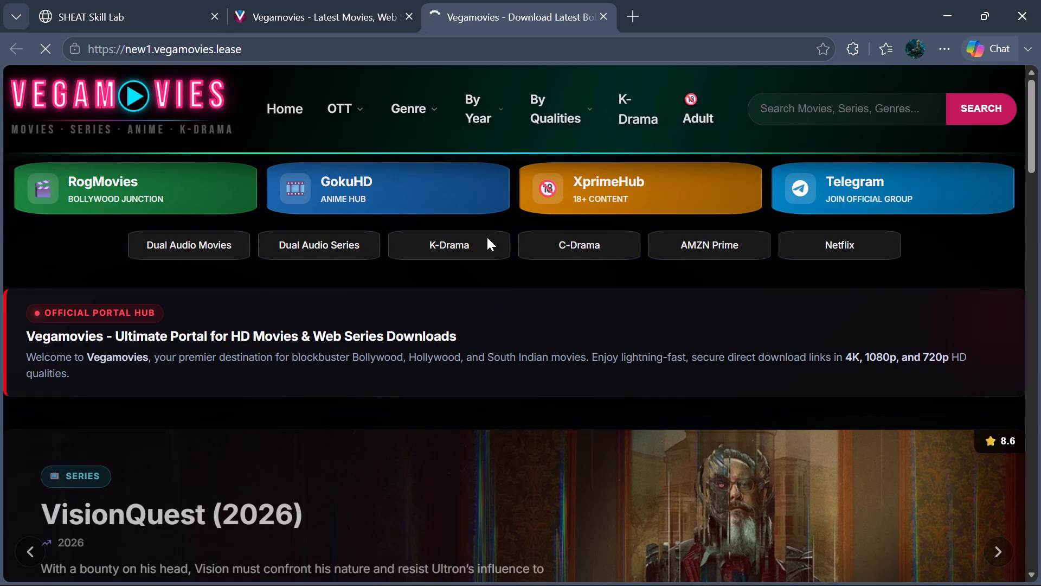
Look through the Latest Releases listings on the Vegamovies home page down to the page navigation.
scroll(416, 265, down, 5)
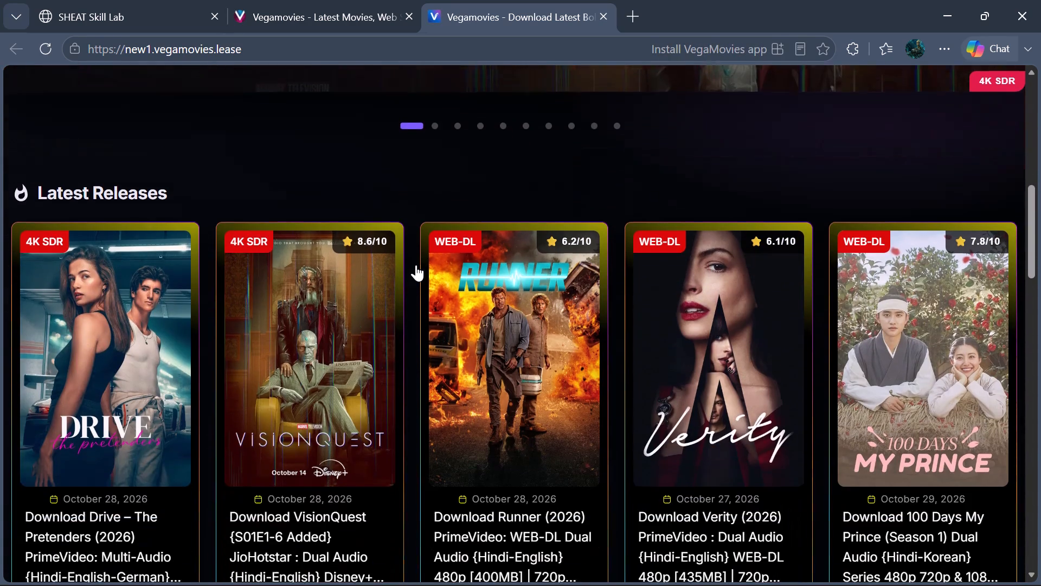
scroll(416, 265, down, 3)
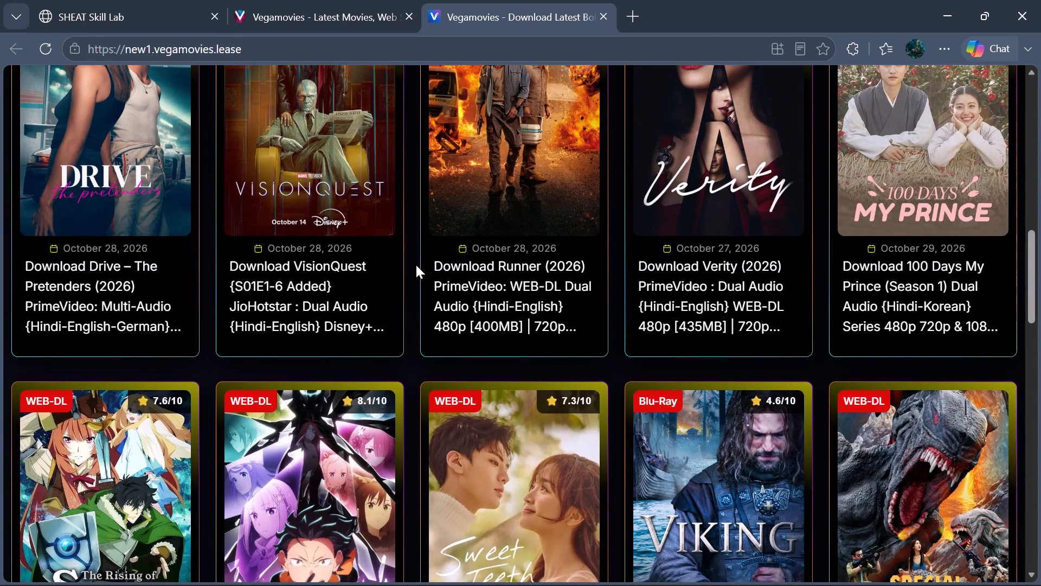
scroll(416, 265, down, 1)
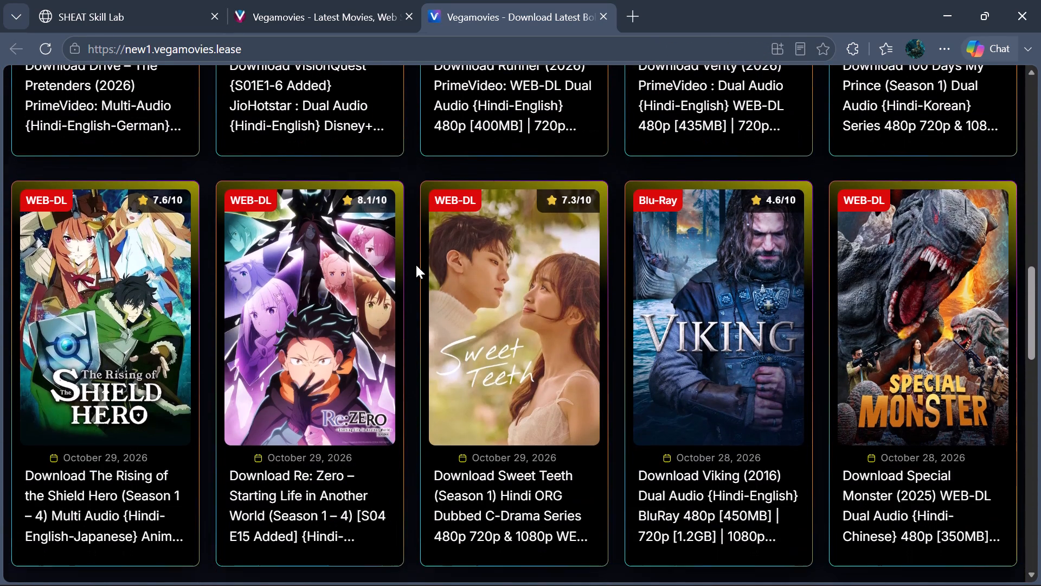
scroll(416, 265, down, 3)
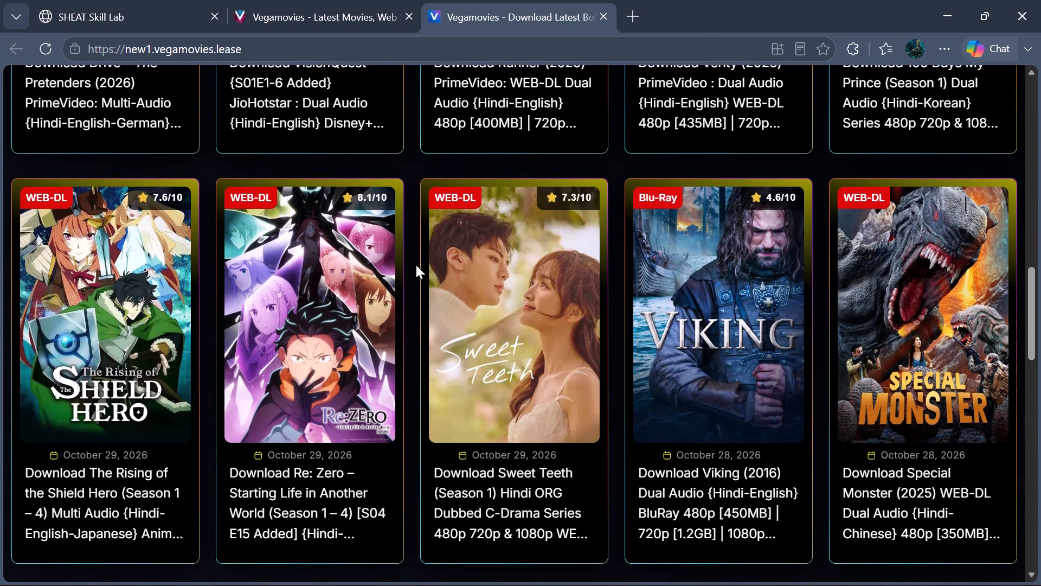
scroll(416, 265, down, 2)
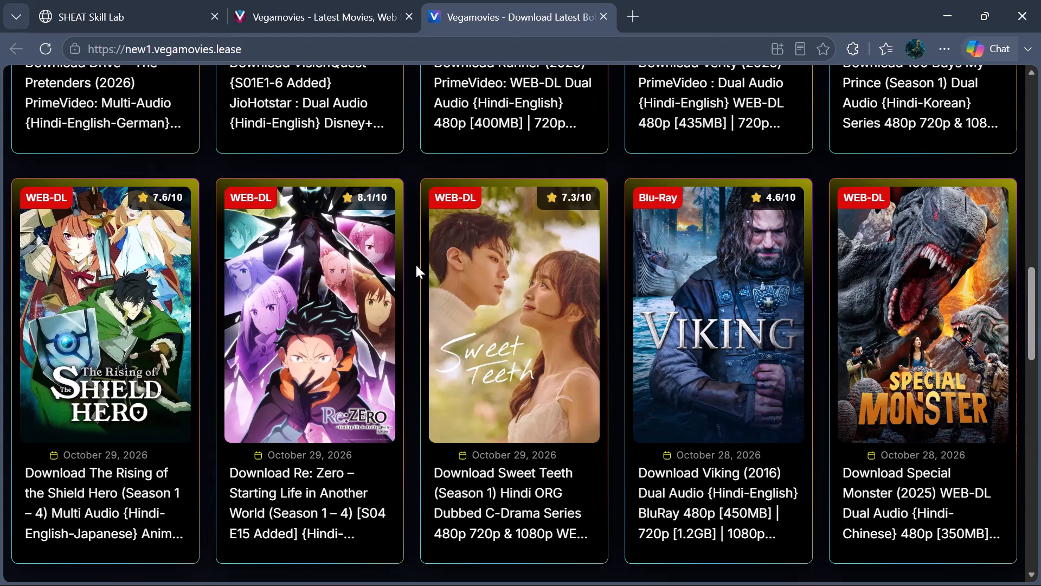
scroll(416, 265, down, 5)
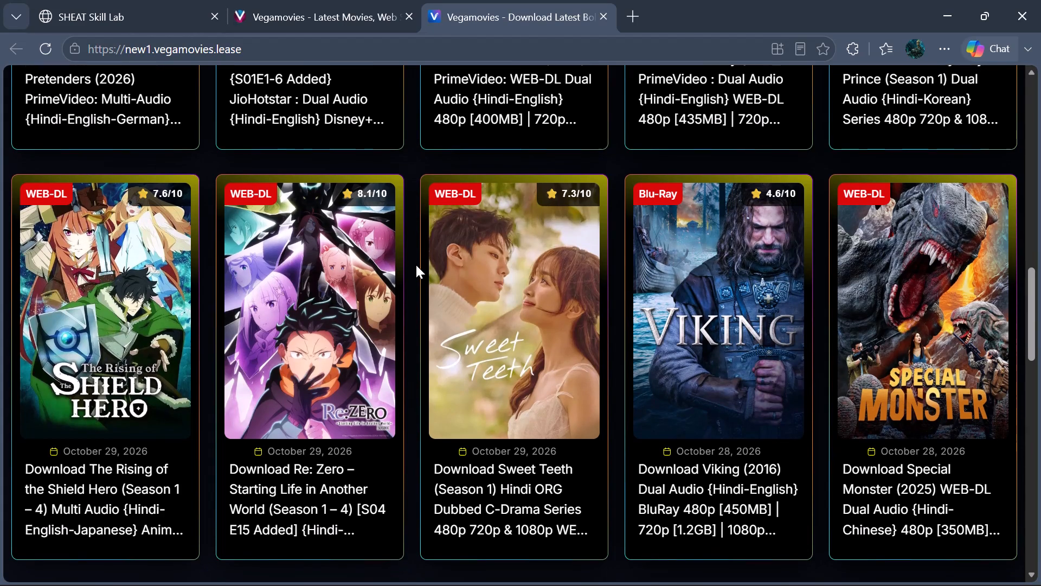
scroll(416, 265, down, 5)
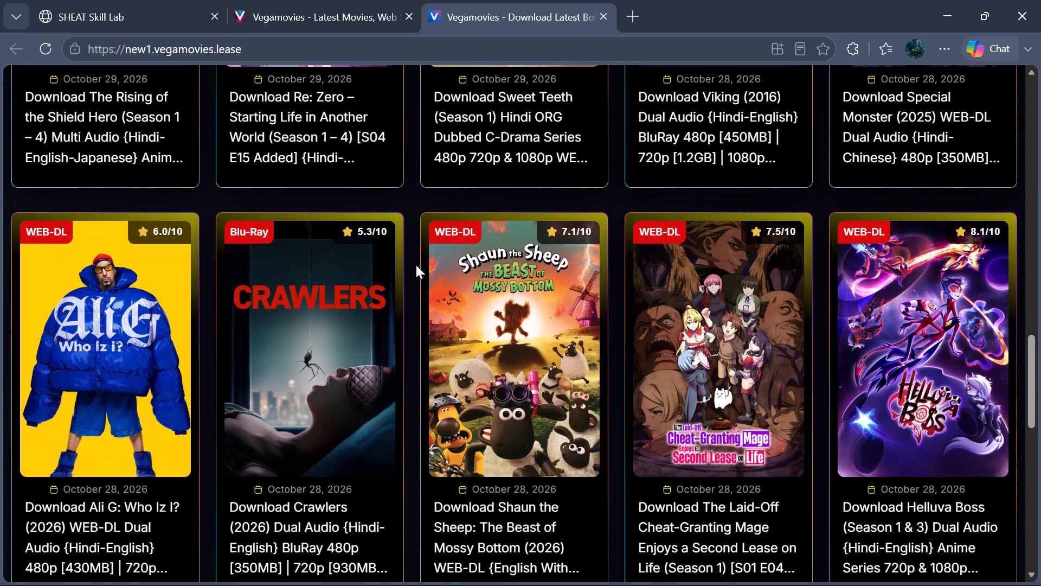
scroll(416, 265, down, 3)
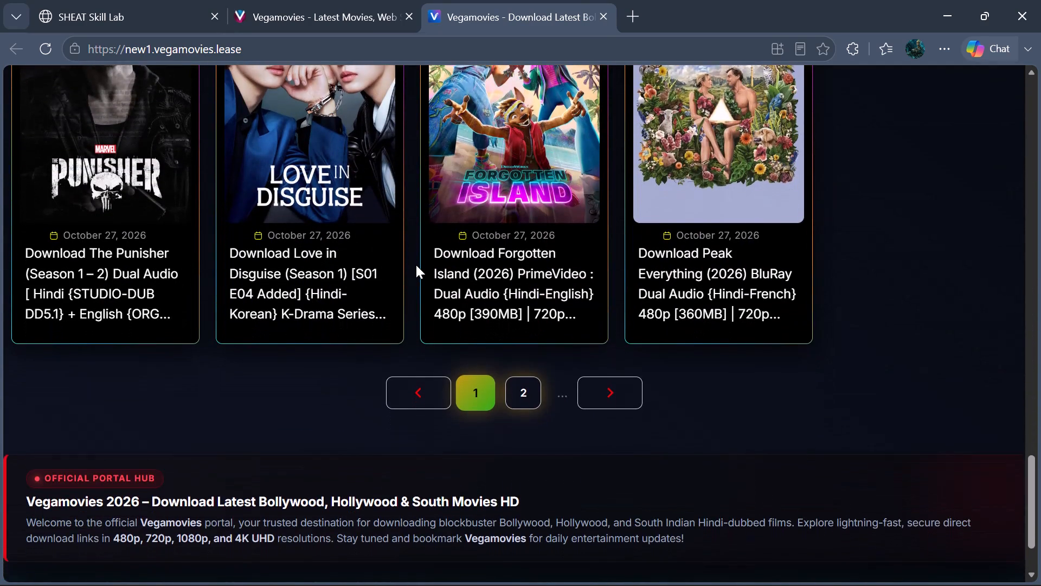
scroll(506, 334, up, 18)
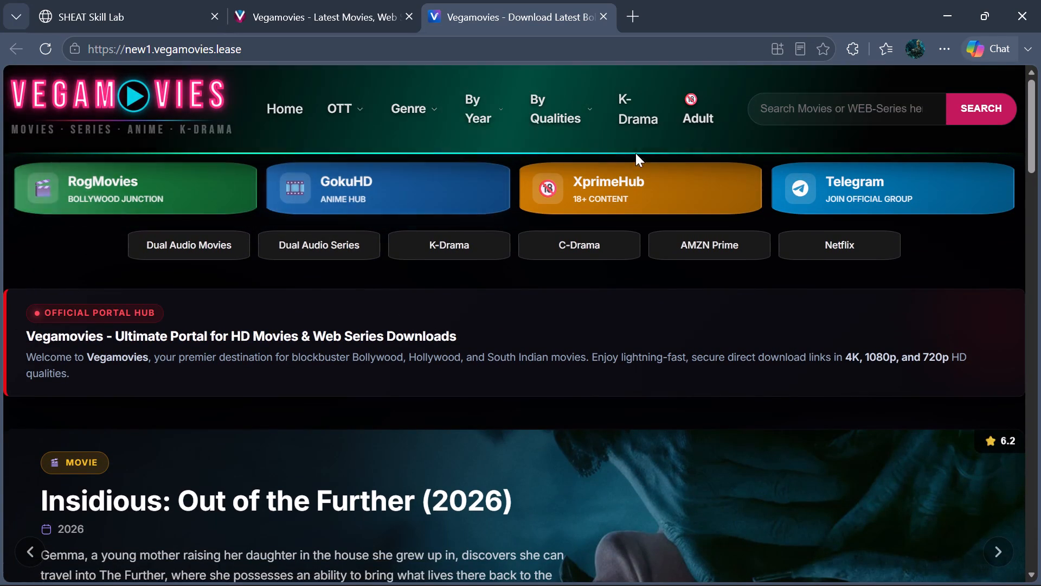
Open the linked RogMovies site, look through its listed releases and close the leftover Vegamovies landing tab.
click(158, 198)
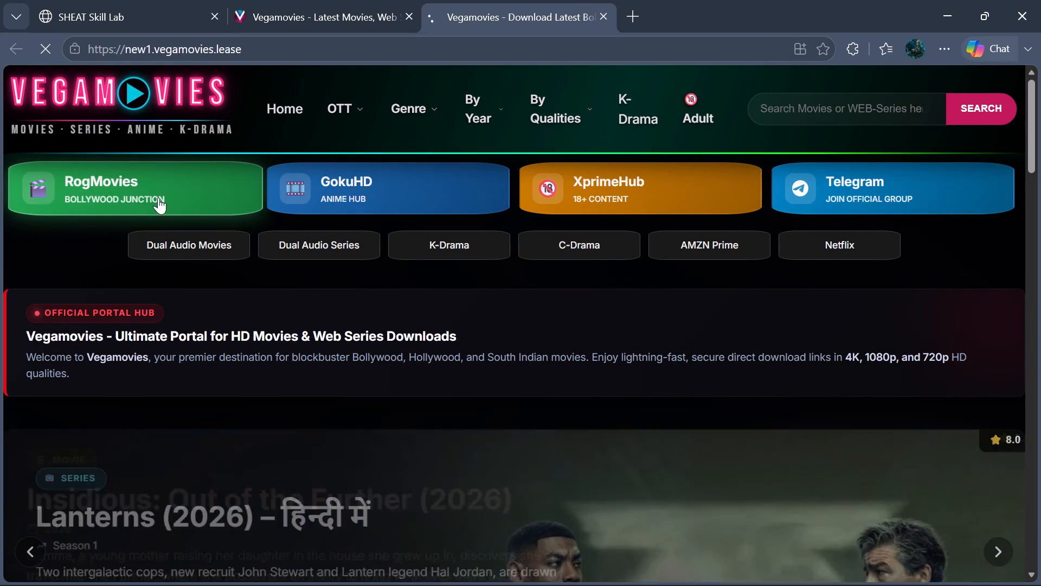
scroll(234, 285, down, 1)
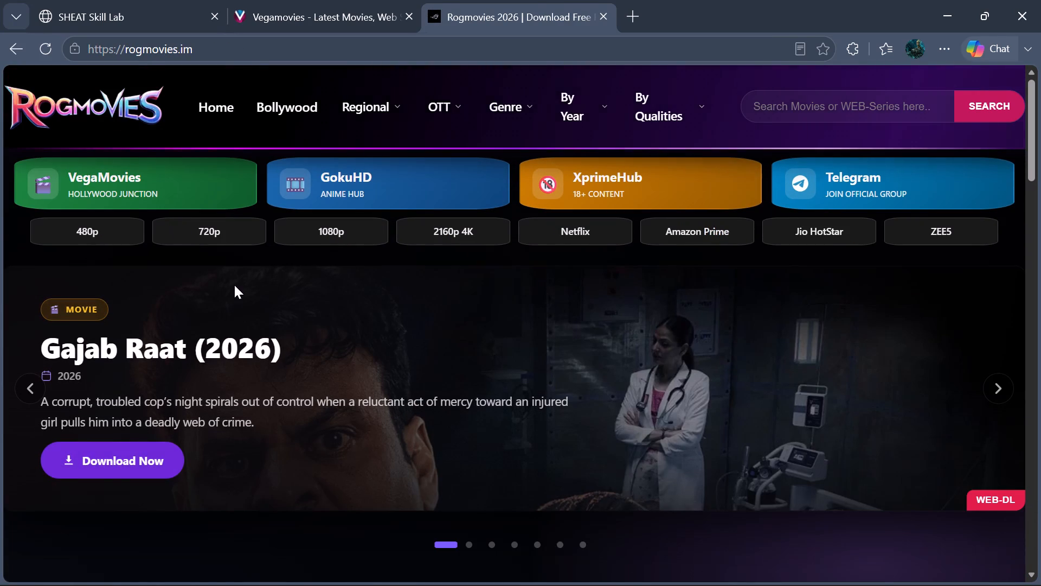
scroll(234, 285, down, 6)
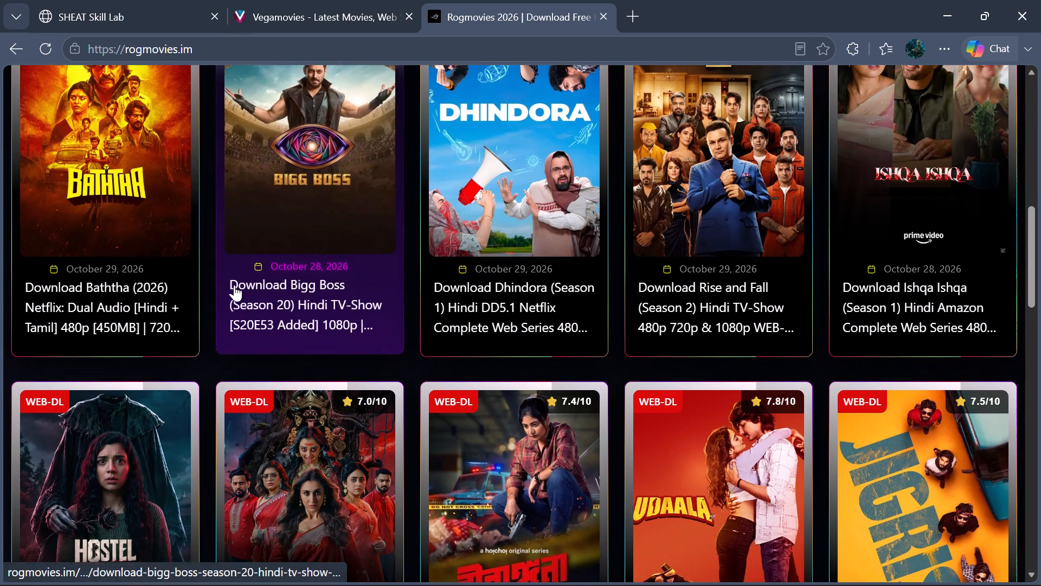
scroll(234, 285, down, 2)
scroll(253, 228, down, 2)
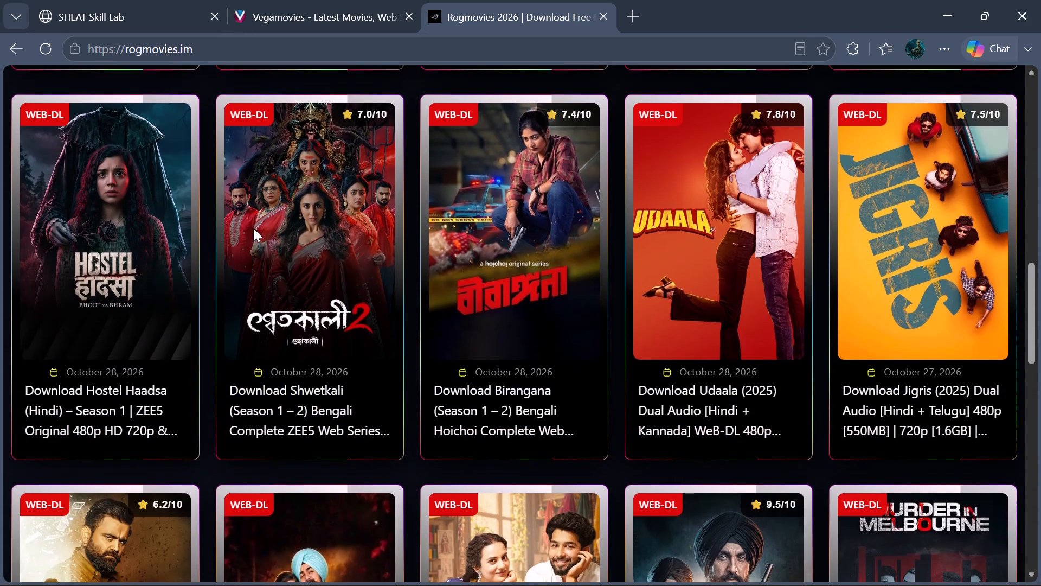
scroll(253, 228, down, 4)
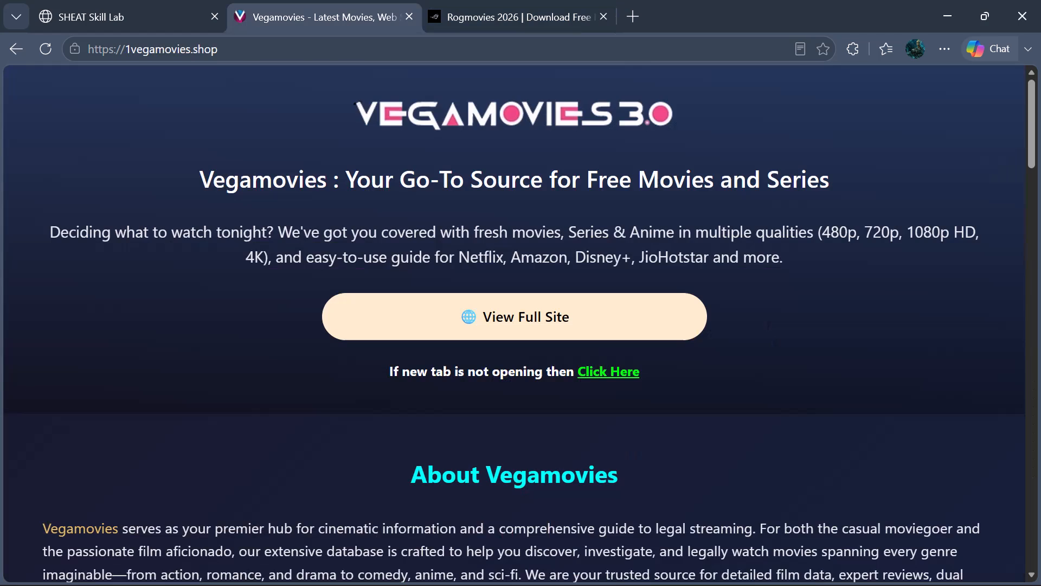
click(413, 14)
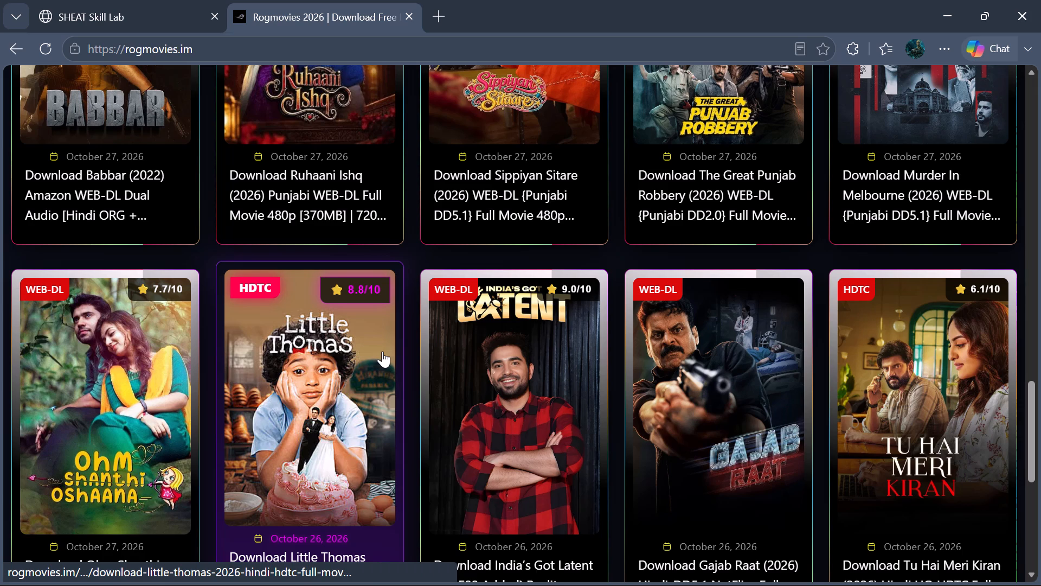
Open the linked GokuHD anime site, dismiss the pop-up news tab, look over the home page and close the site's tab.
scroll(382, 351, up, 14)
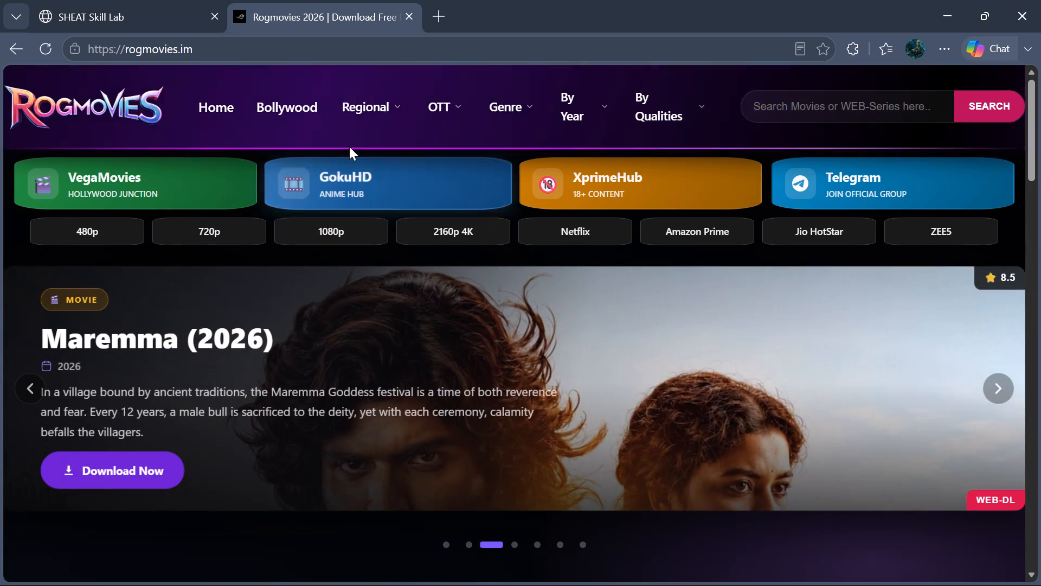
click(337, 170)
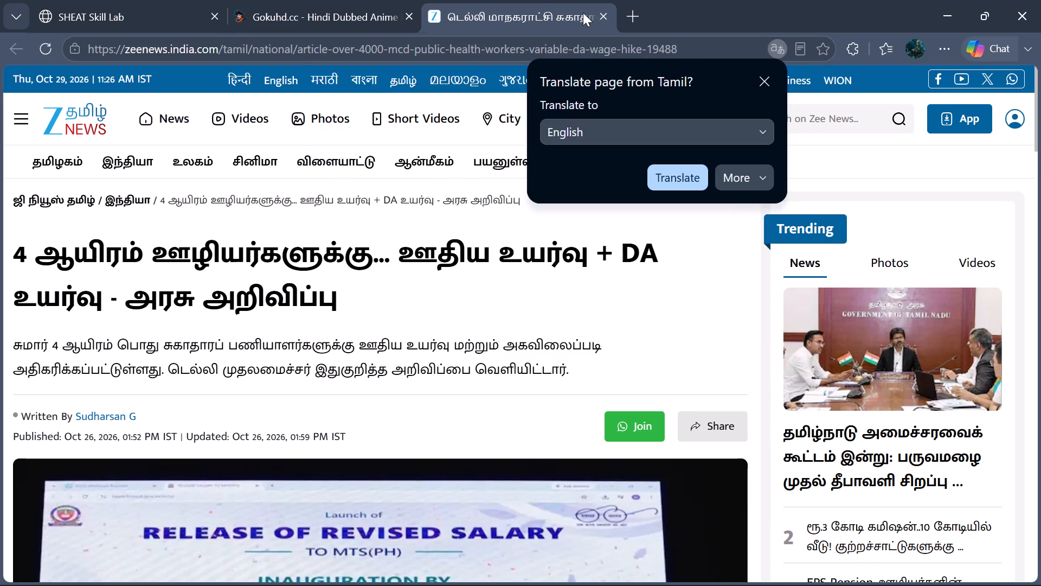
click(605, 15)
scroll(390, 209, down, 1)
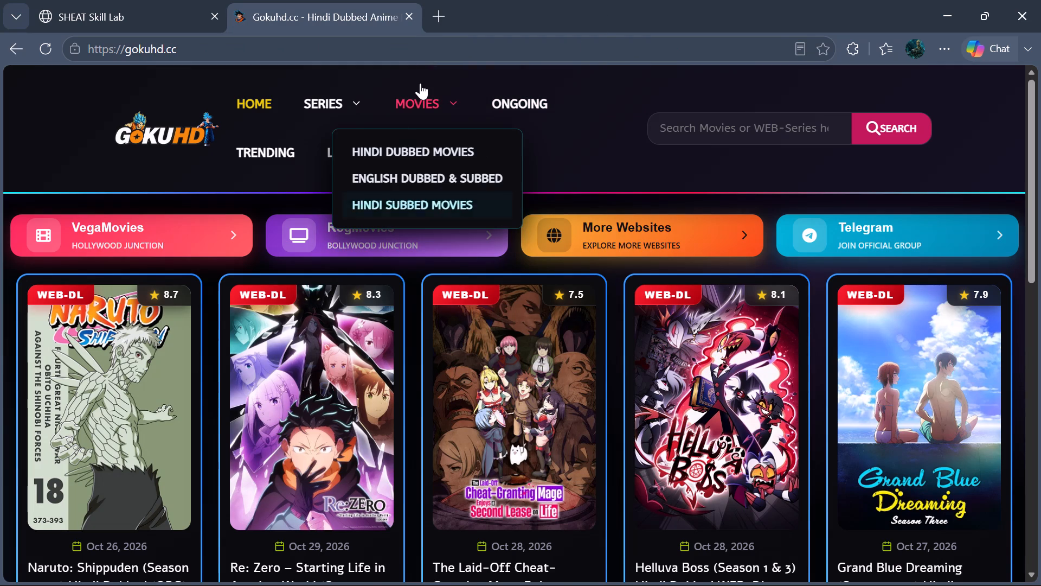
scroll(420, 83, down, 1)
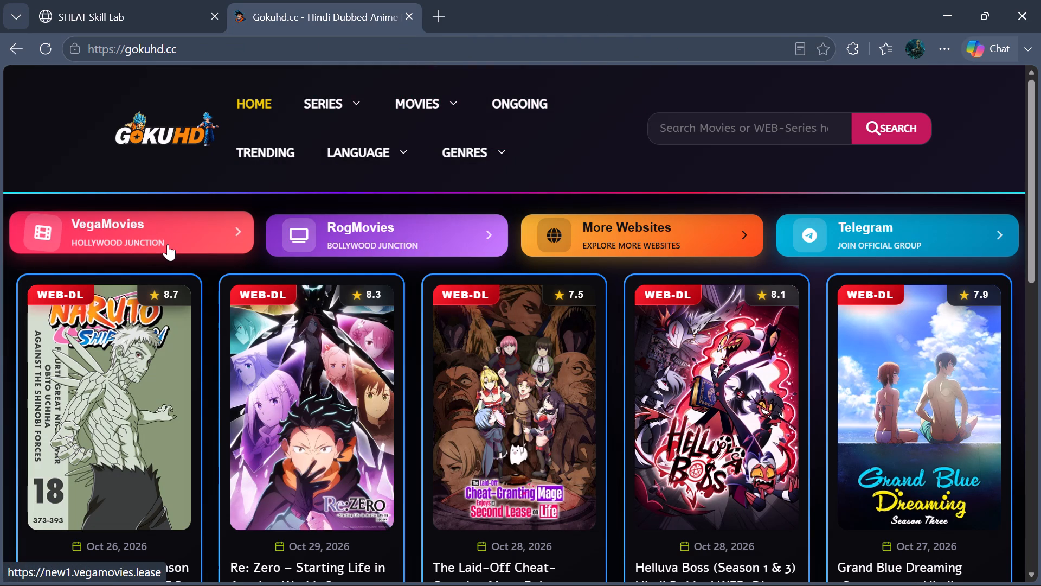
click(407, 11)
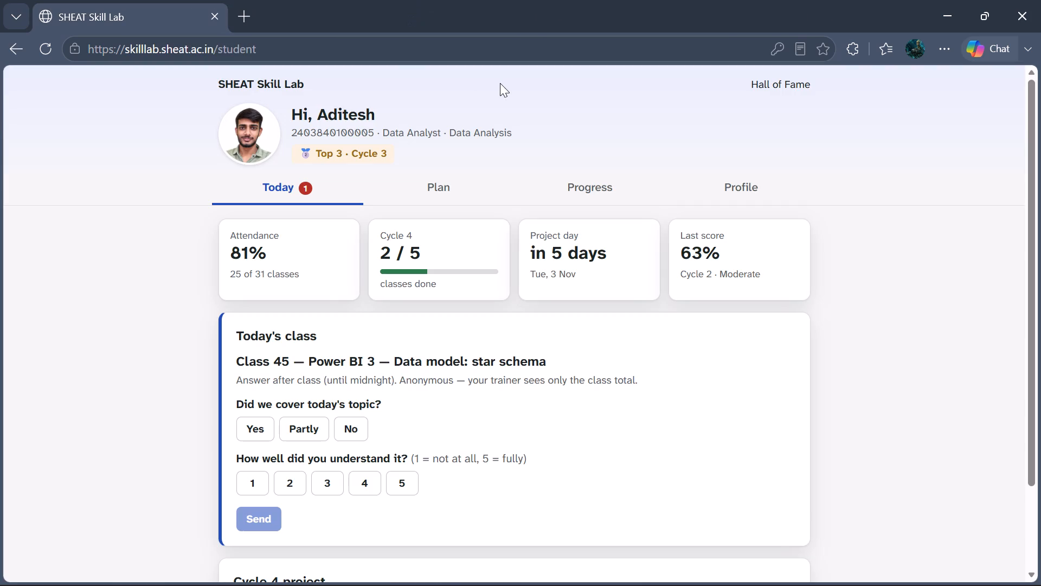
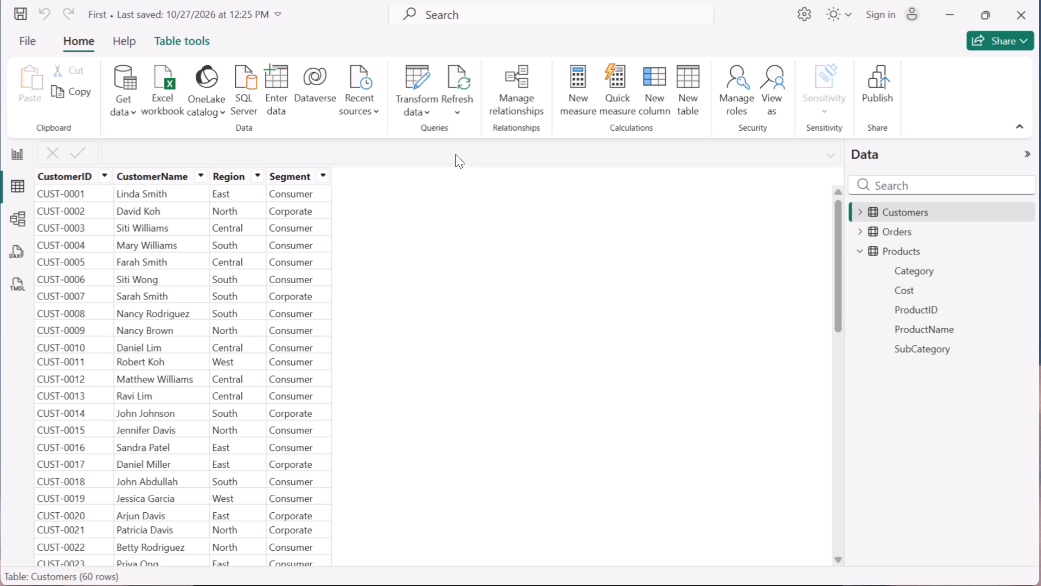
Collapse the Products table's field list, then look briefly at the model diagram and return to the Customers table data.
click(863, 249)
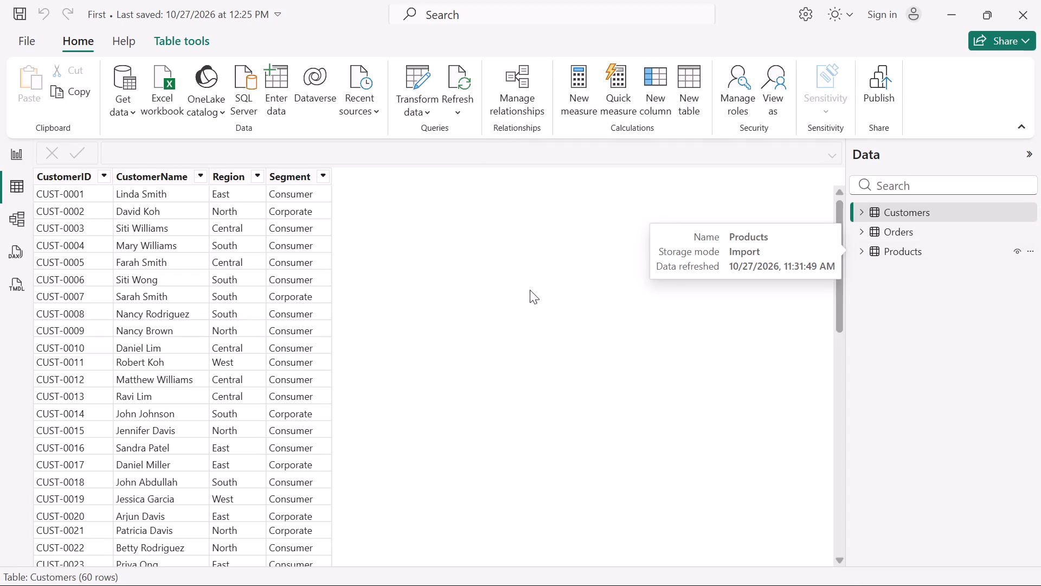
click(338, 307)
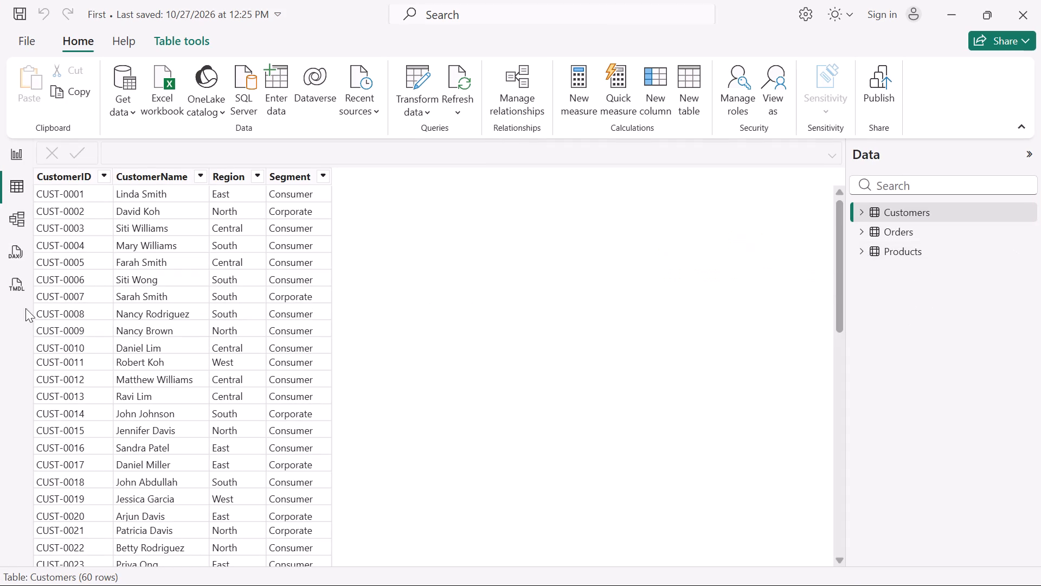
click(15, 211)
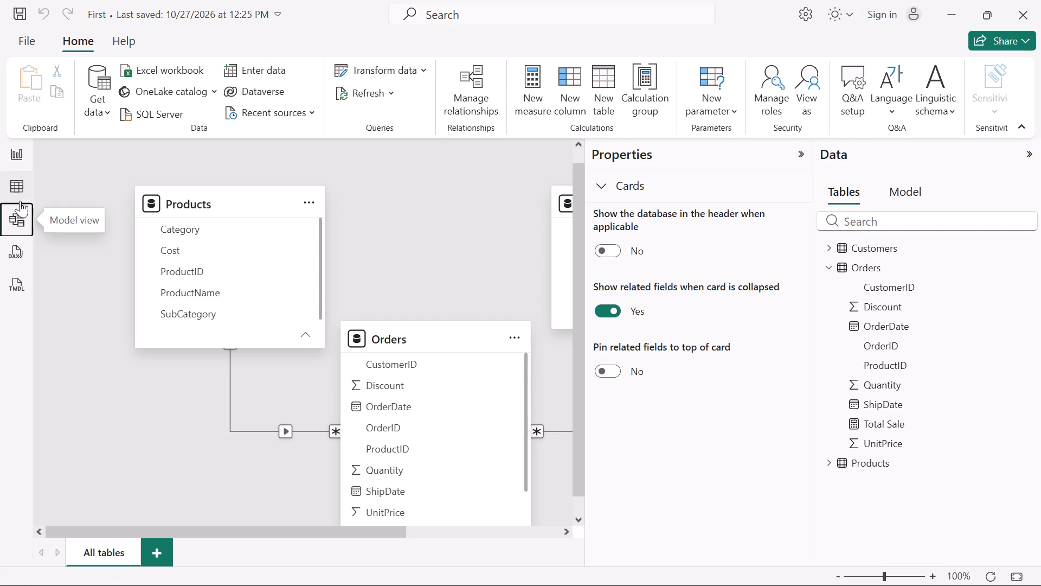
click(20, 191)
click(512, 315)
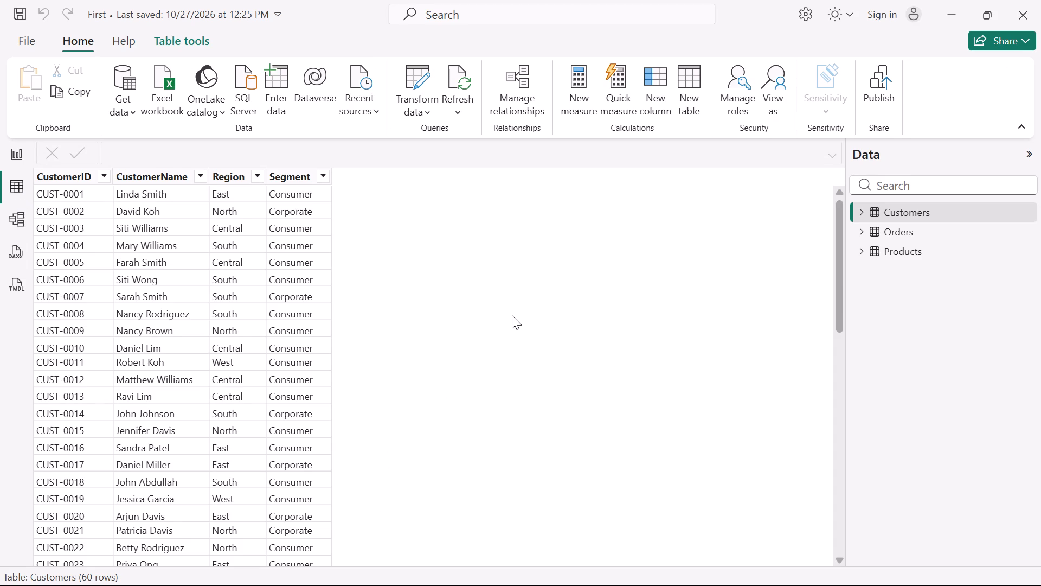
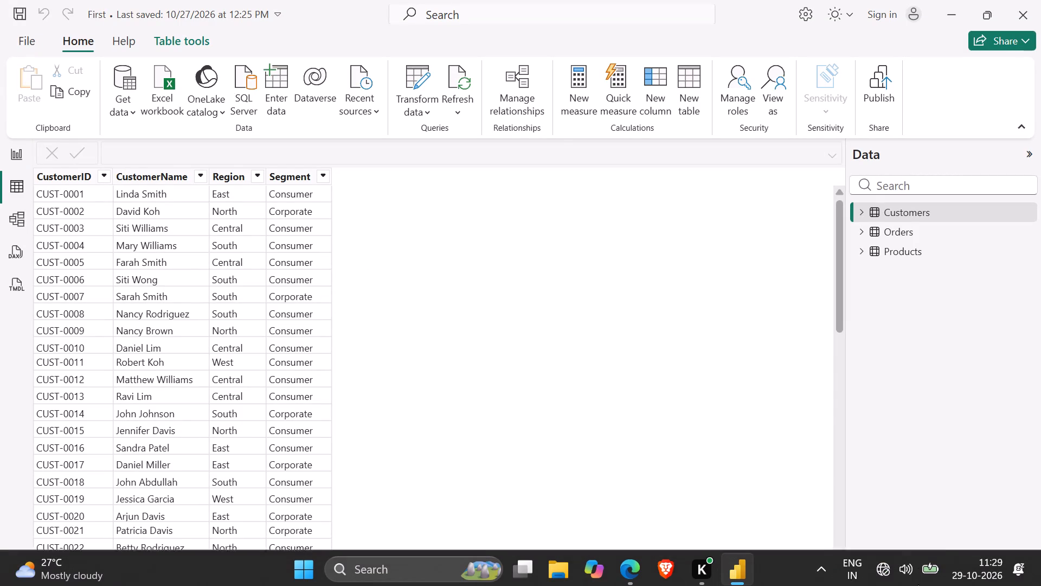
Turn on the computer's Wi-Fi, look through and refresh the list of available networks, and return to the Customers table.
click(914, 568)
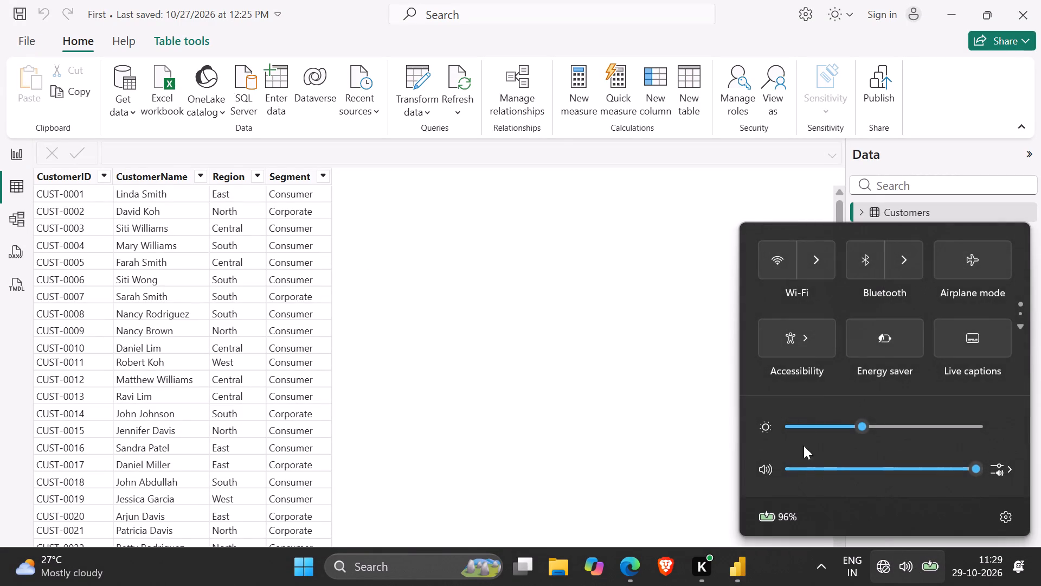
click(770, 260)
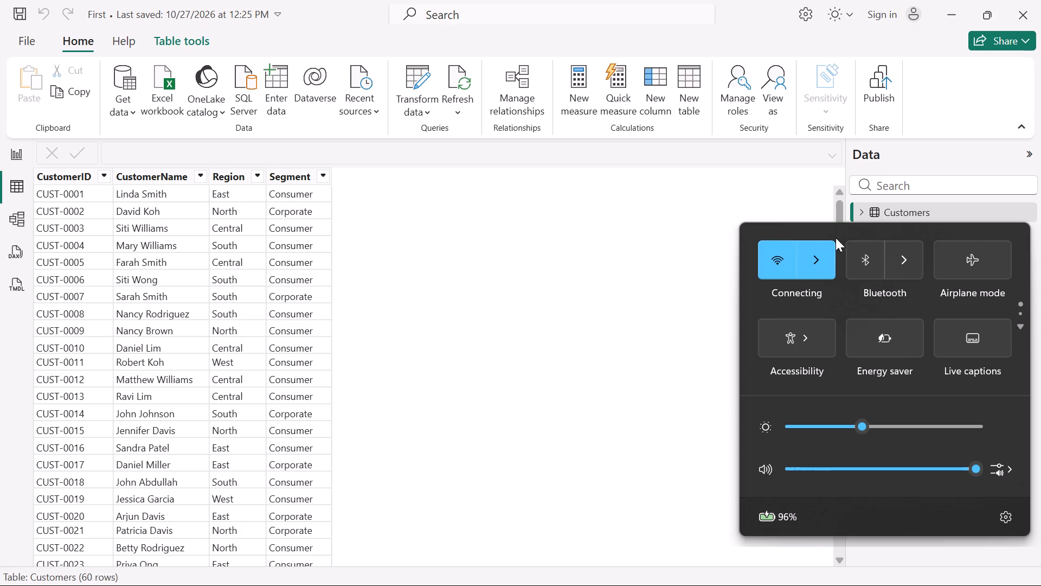
click(831, 261)
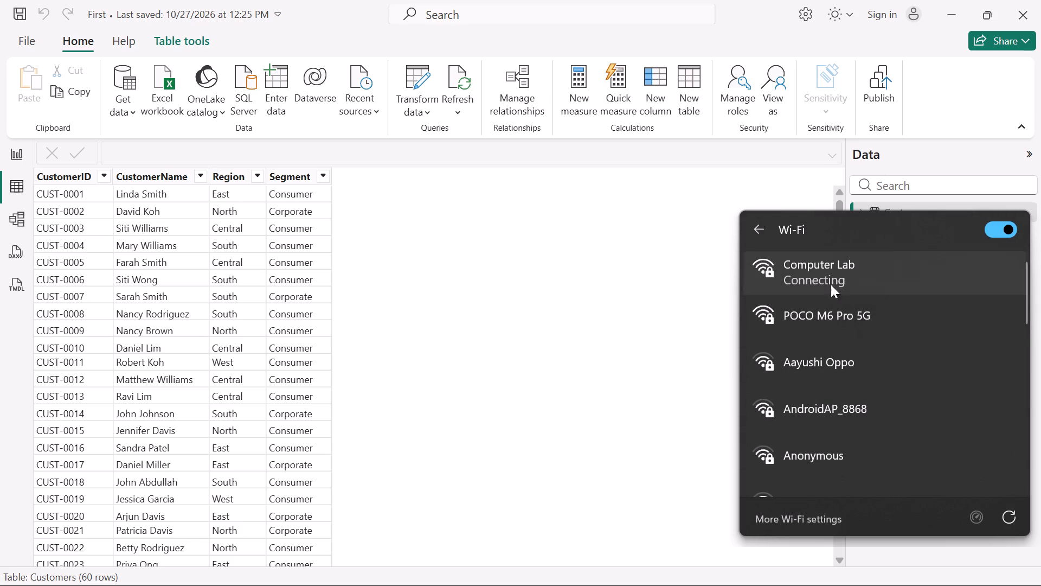
scroll(833, 305, down, 1)
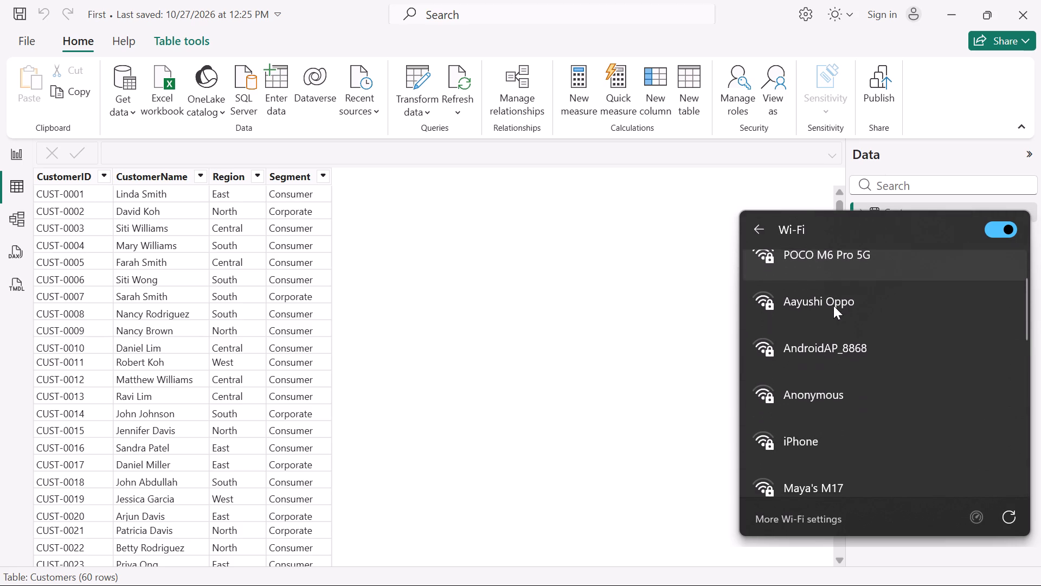
scroll(833, 305, down, 10)
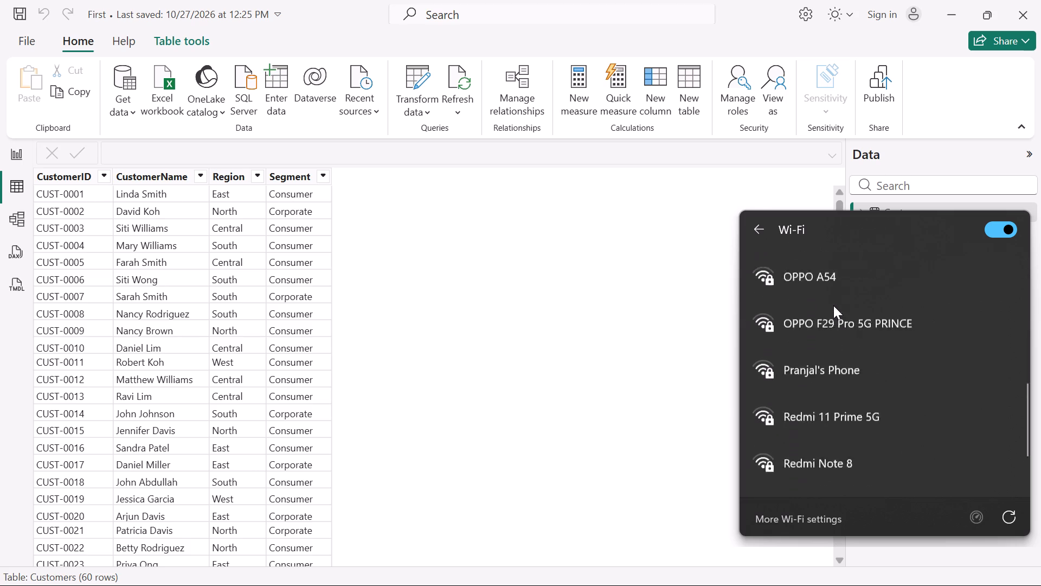
right_click(999, 511)
click(999, 511)
click(999, 511)
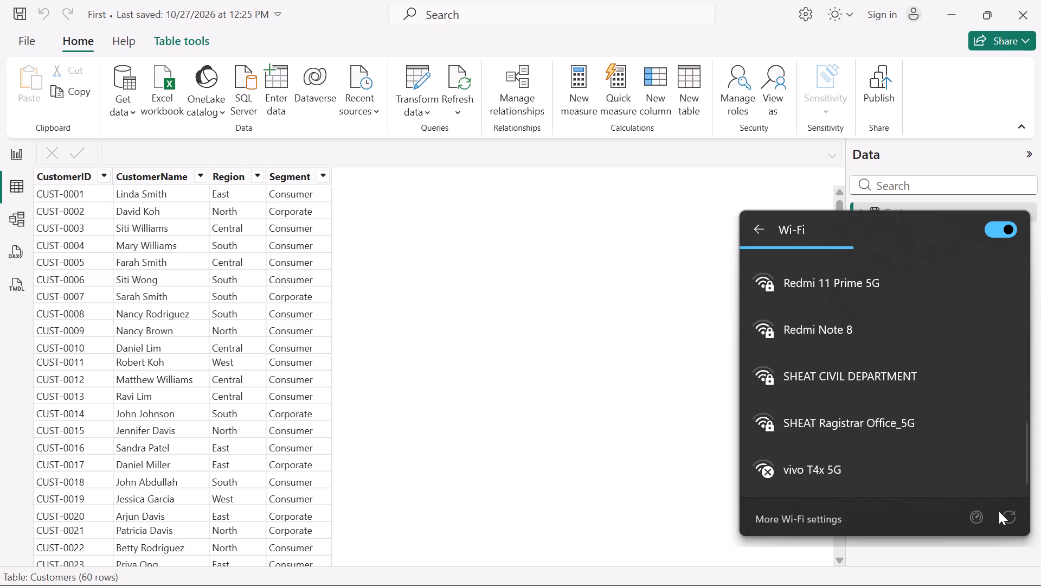
scroll(918, 290, up, 10)
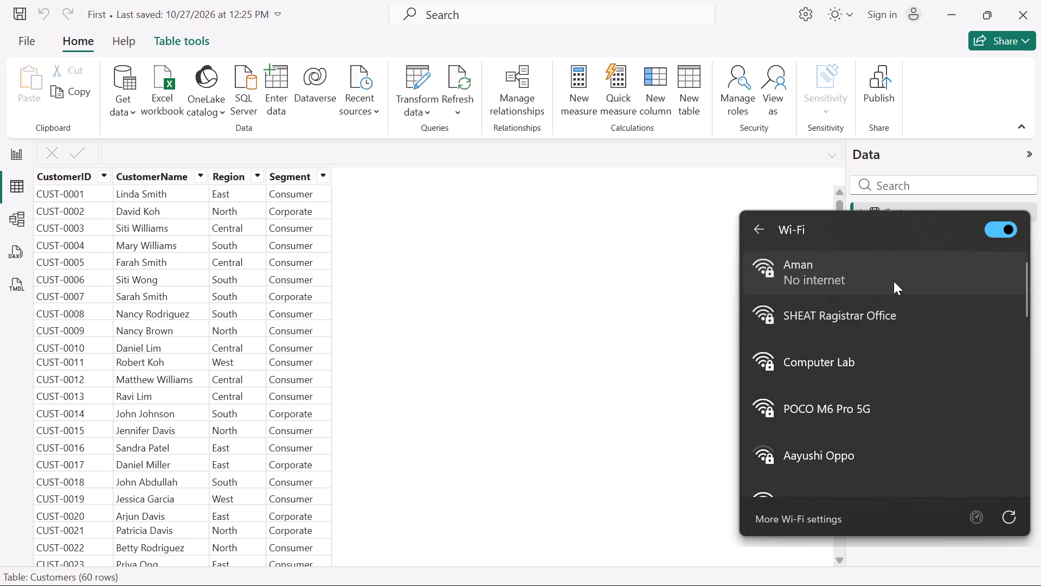
click(408, 426)
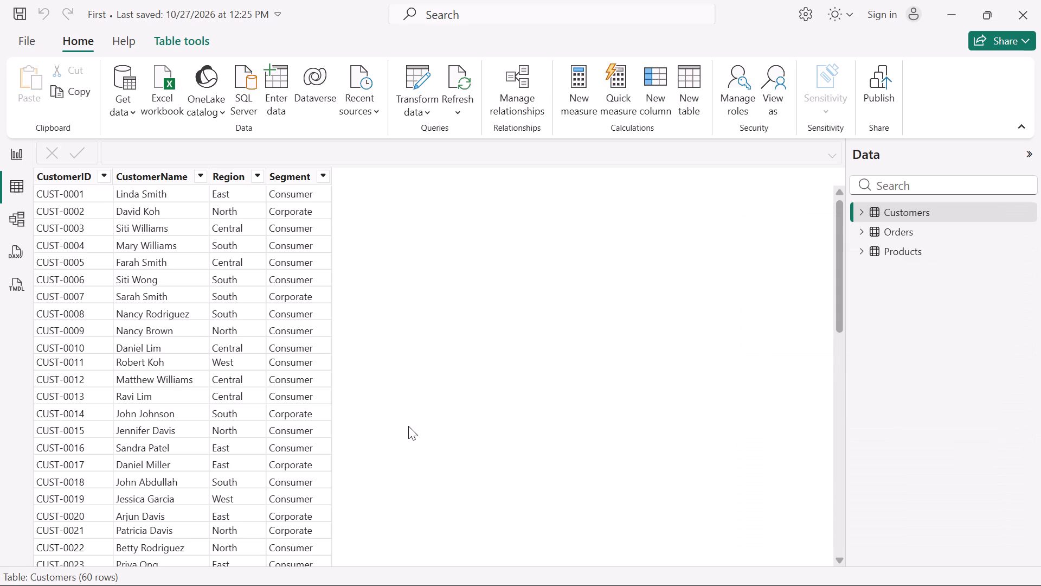
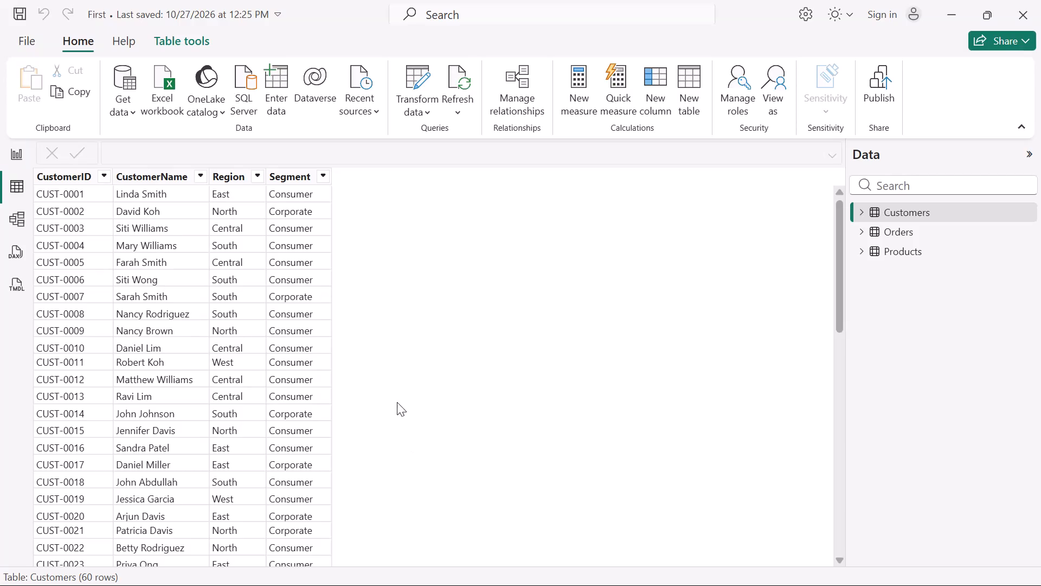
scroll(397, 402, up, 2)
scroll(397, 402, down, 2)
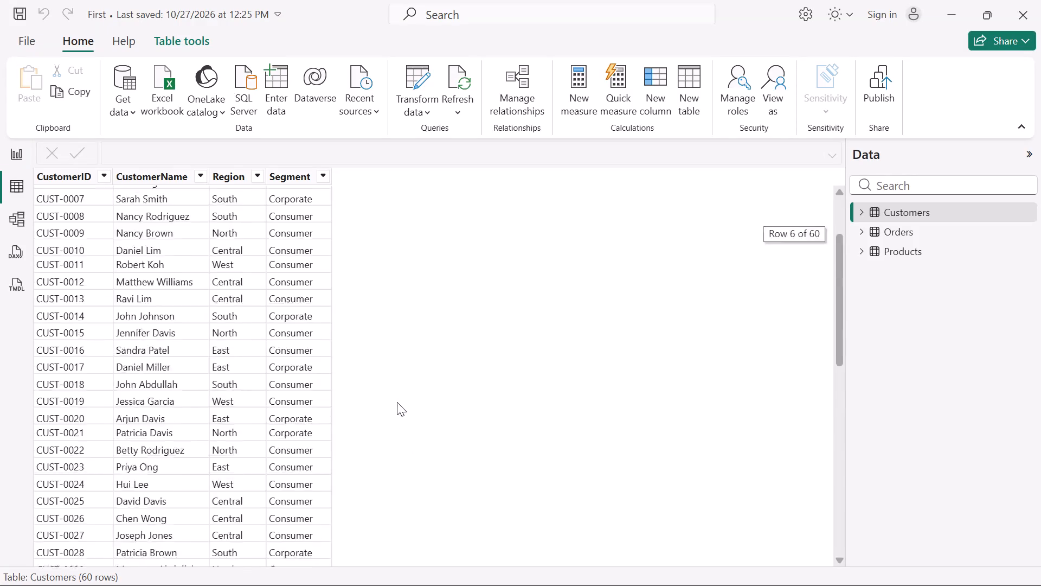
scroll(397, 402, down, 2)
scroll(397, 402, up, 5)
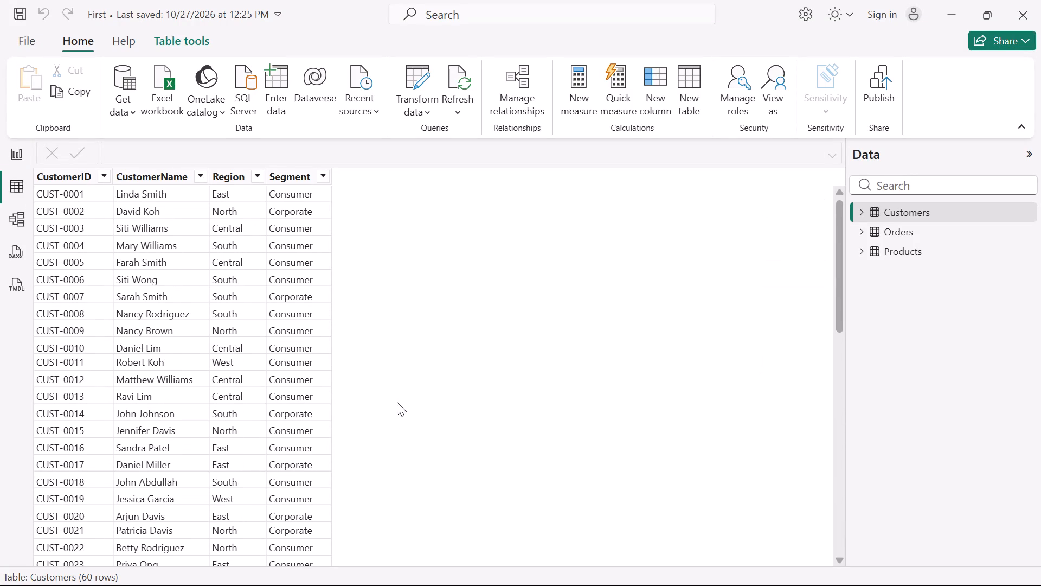
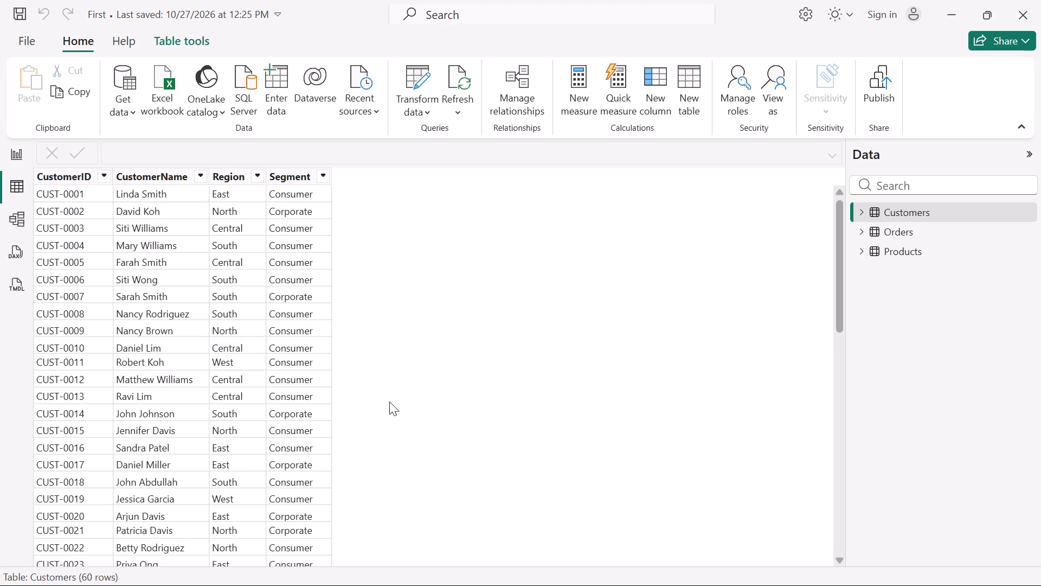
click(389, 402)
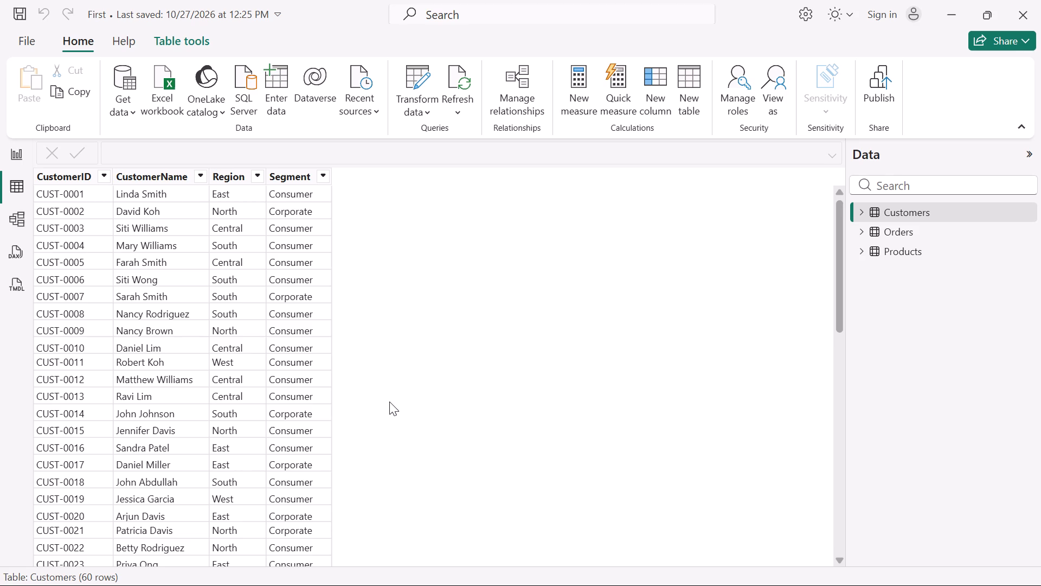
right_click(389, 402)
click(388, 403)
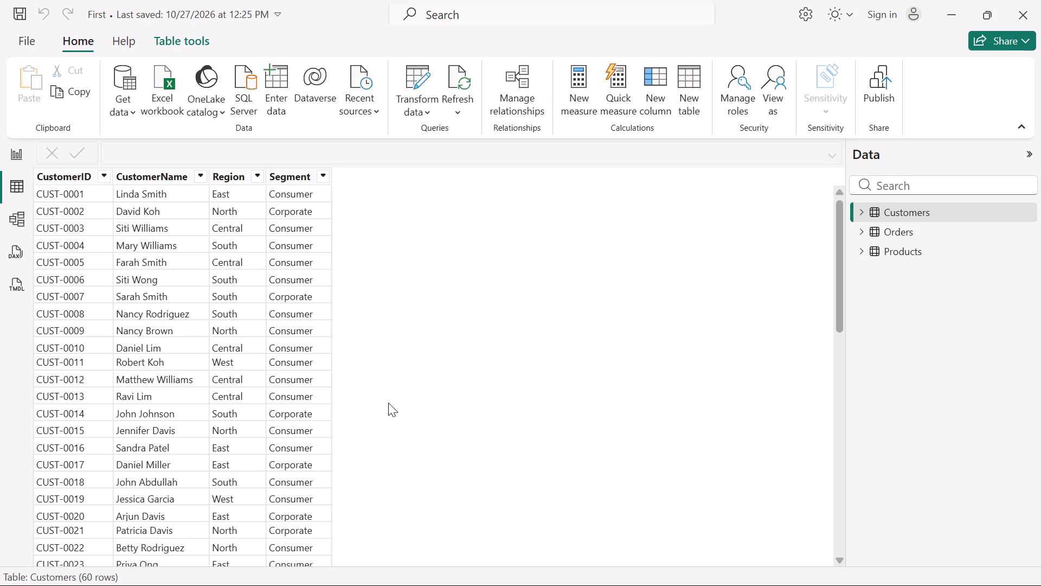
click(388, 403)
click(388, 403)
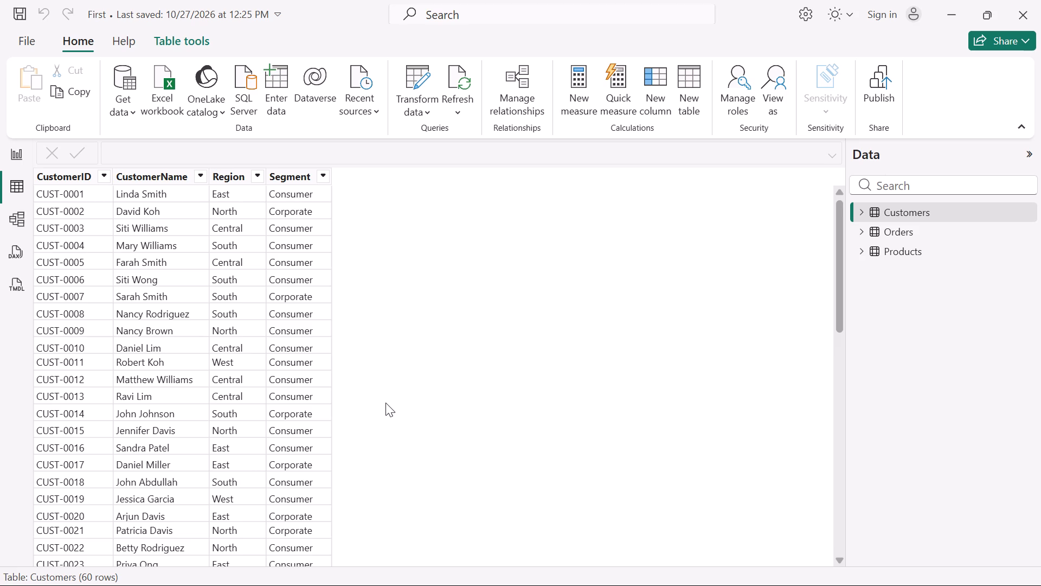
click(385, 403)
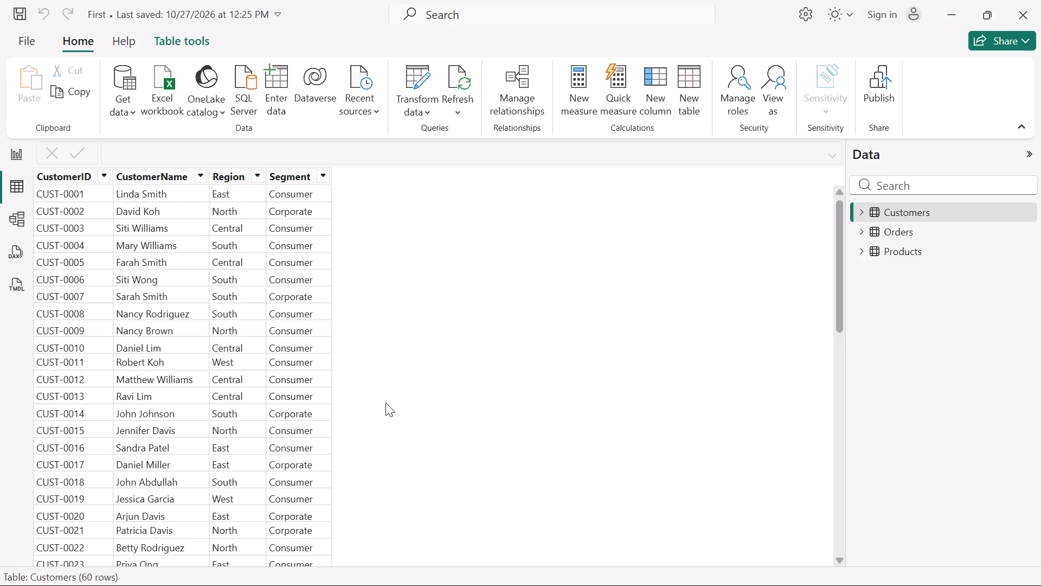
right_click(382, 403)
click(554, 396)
Examine the fields of the Orders and Customers tables and the Orders rows with the OrderDate column selected.
click(856, 226)
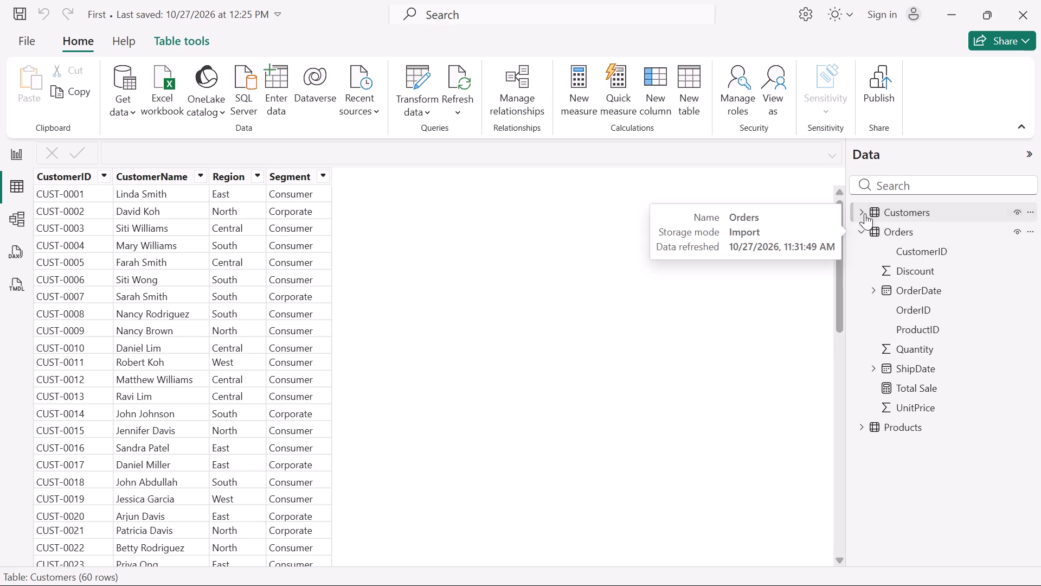
drag(901, 309, 895, 295)
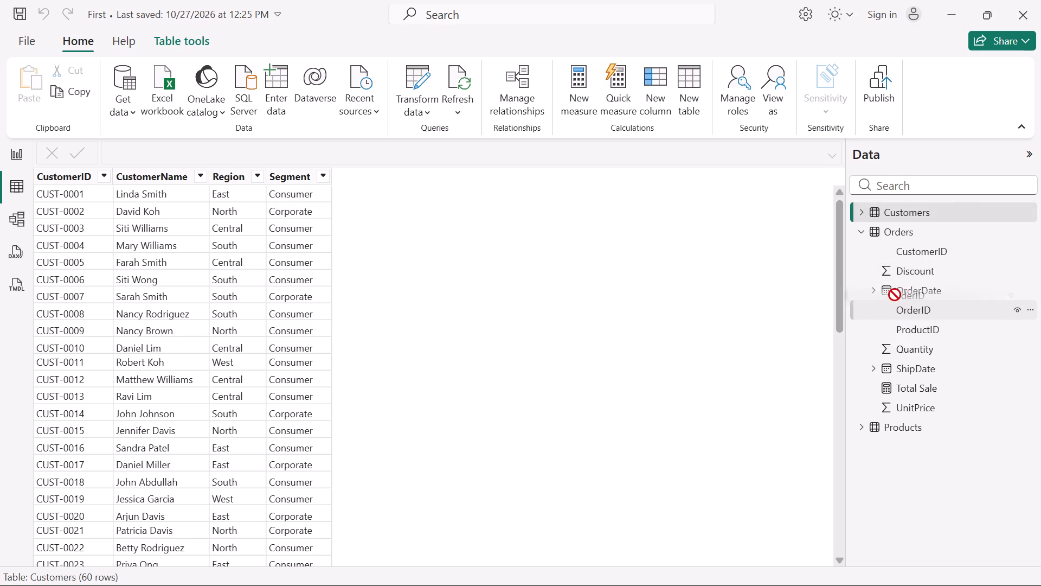
drag(895, 295, 892, 302)
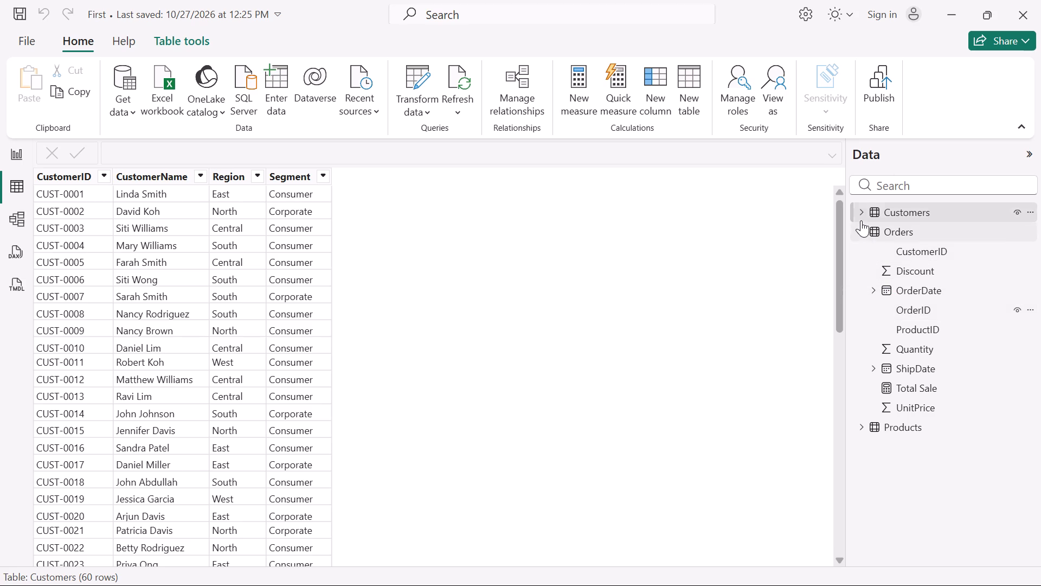
click(860, 215)
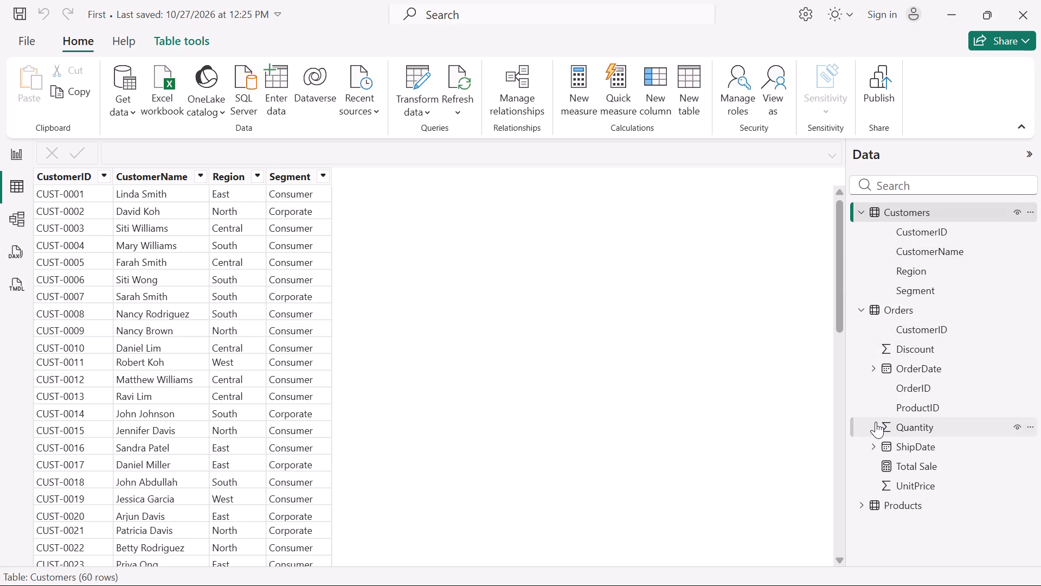
click(934, 370)
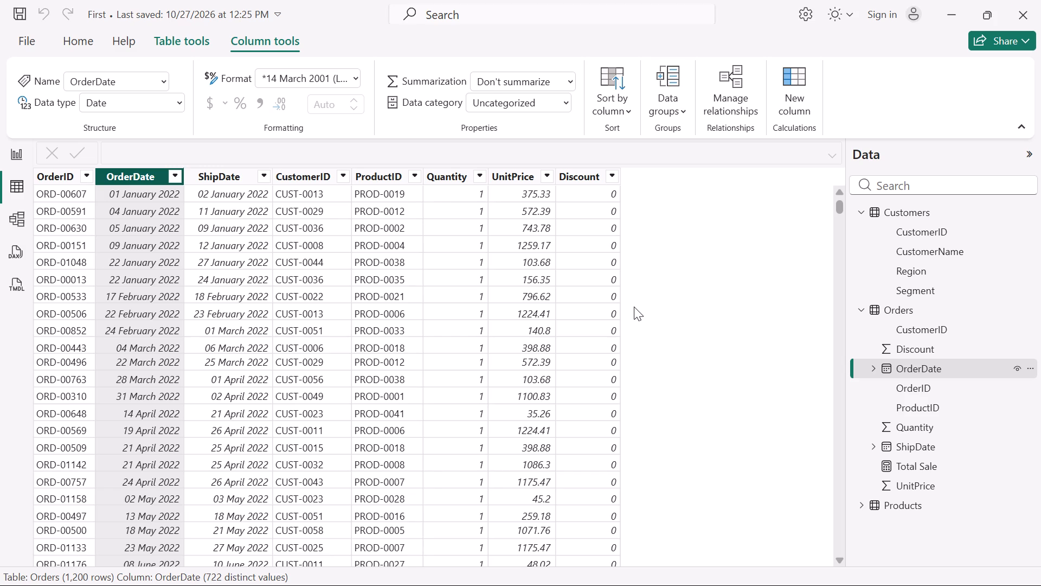
click(634, 307)
click(634, 307)
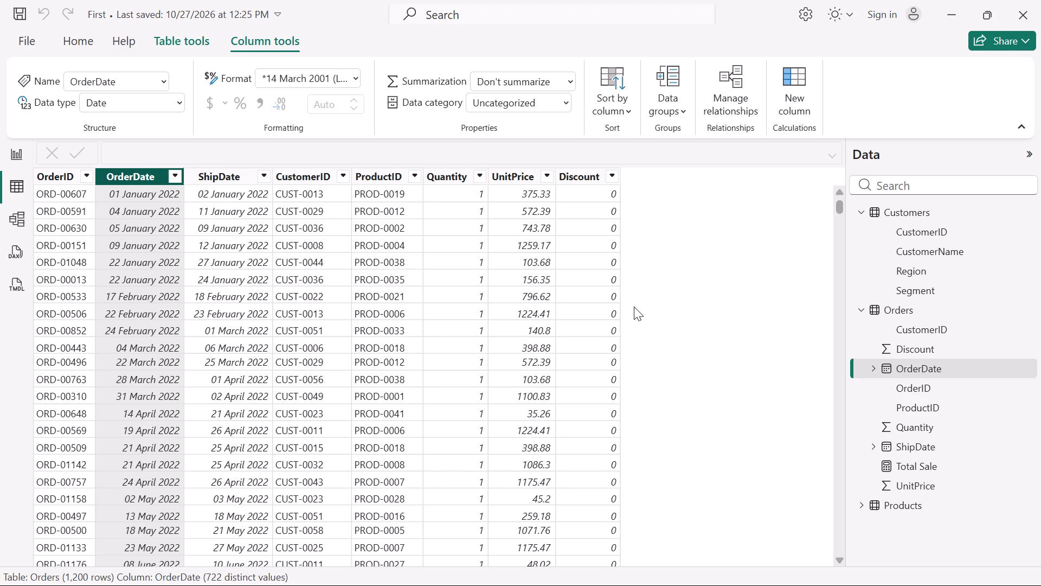
click(634, 307)
Switch to the report view and review the Total Sale visuals on Page 2 along with the Orders table's fields.
click(19, 153)
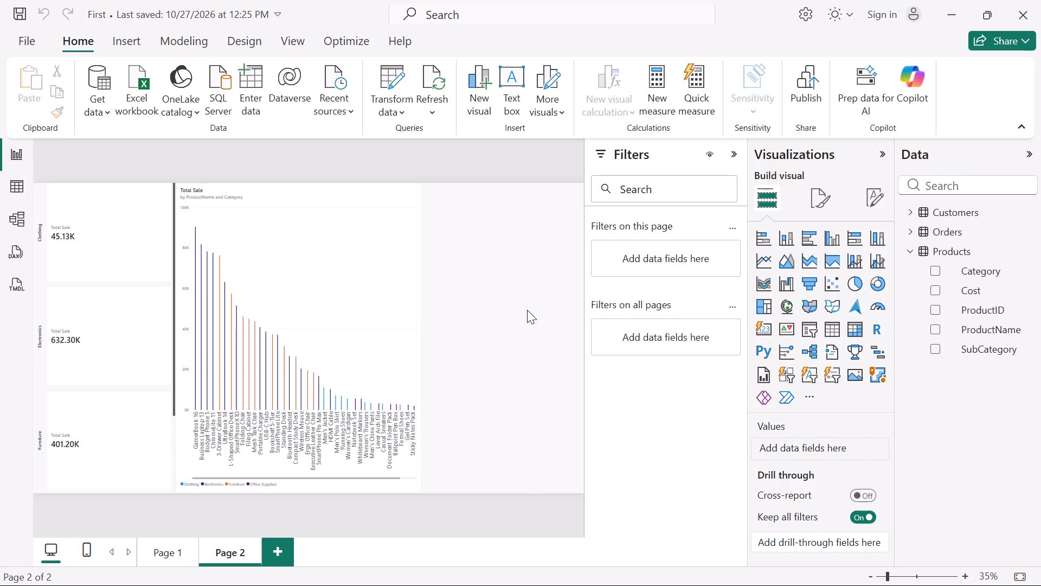
click(527, 310)
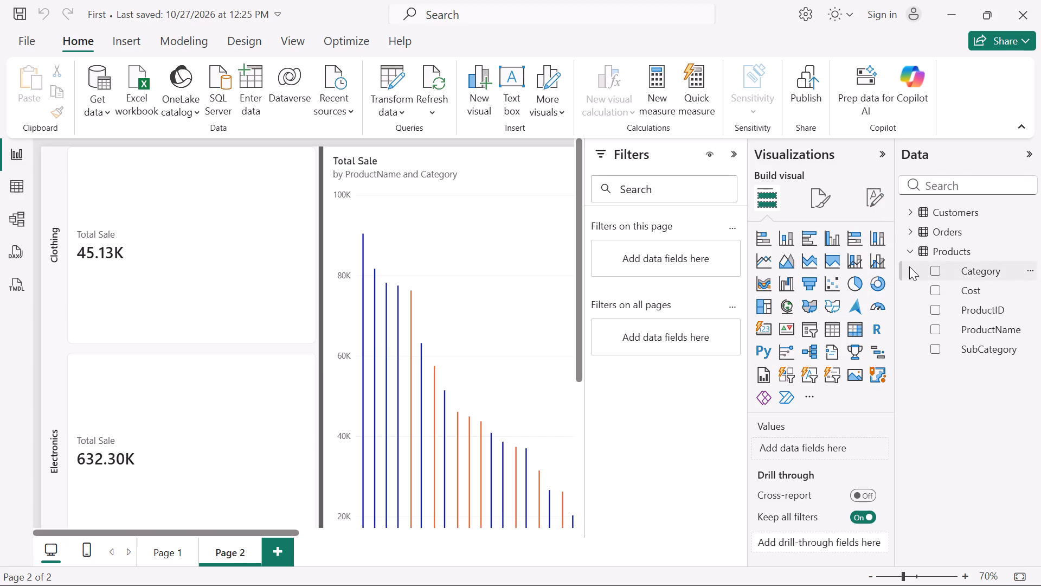
click(912, 235)
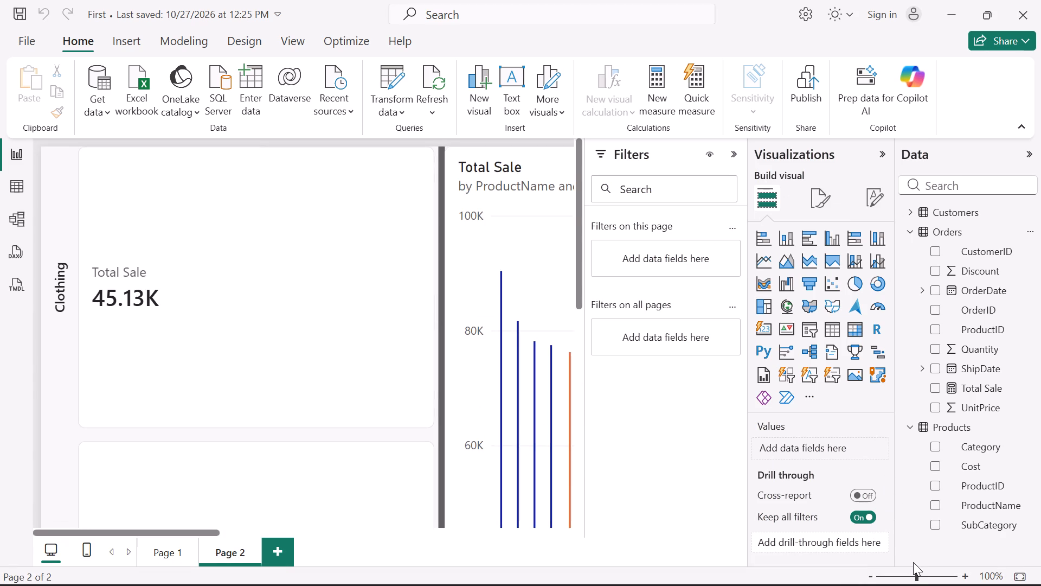
drag(915, 574, 910, 576)
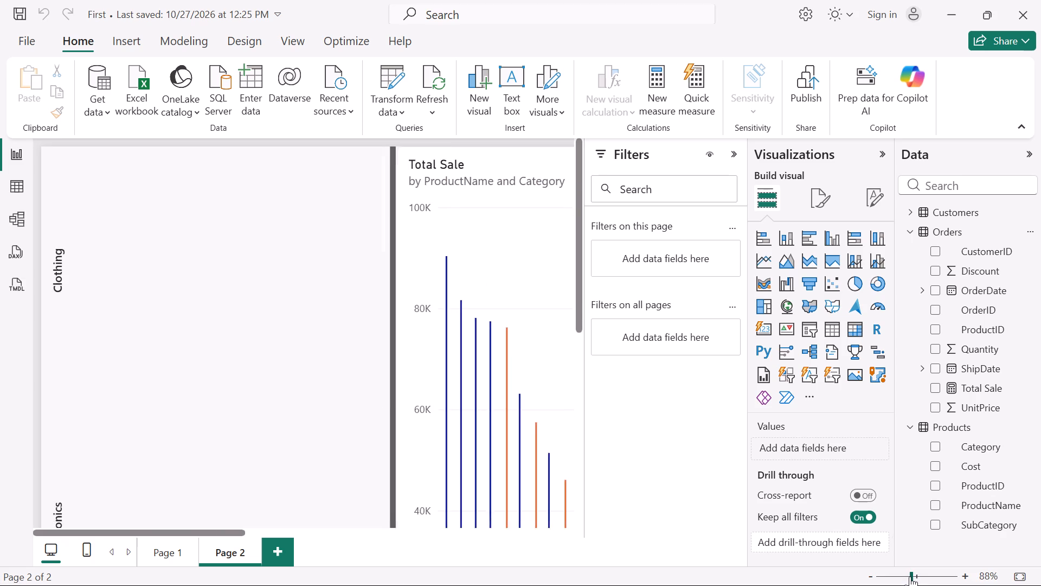
drag(910, 576, 884, 581)
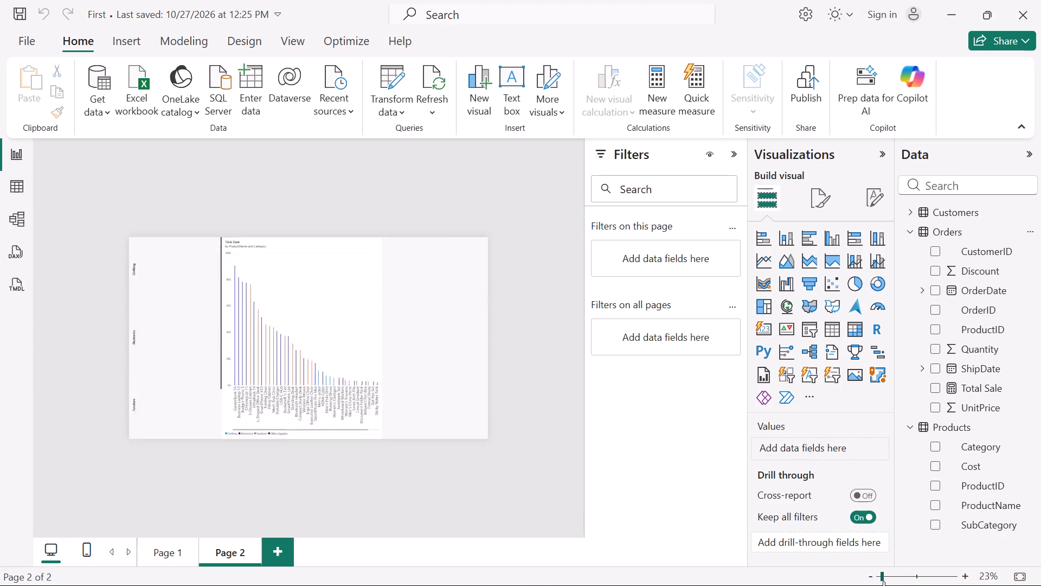
drag(884, 581, 890, 584)
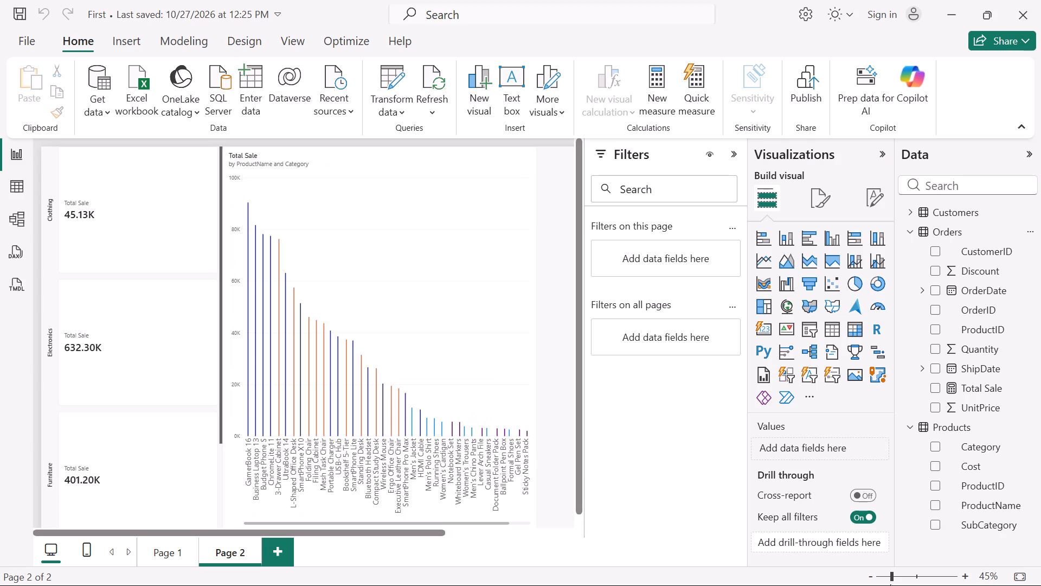
double_click(890, 584)
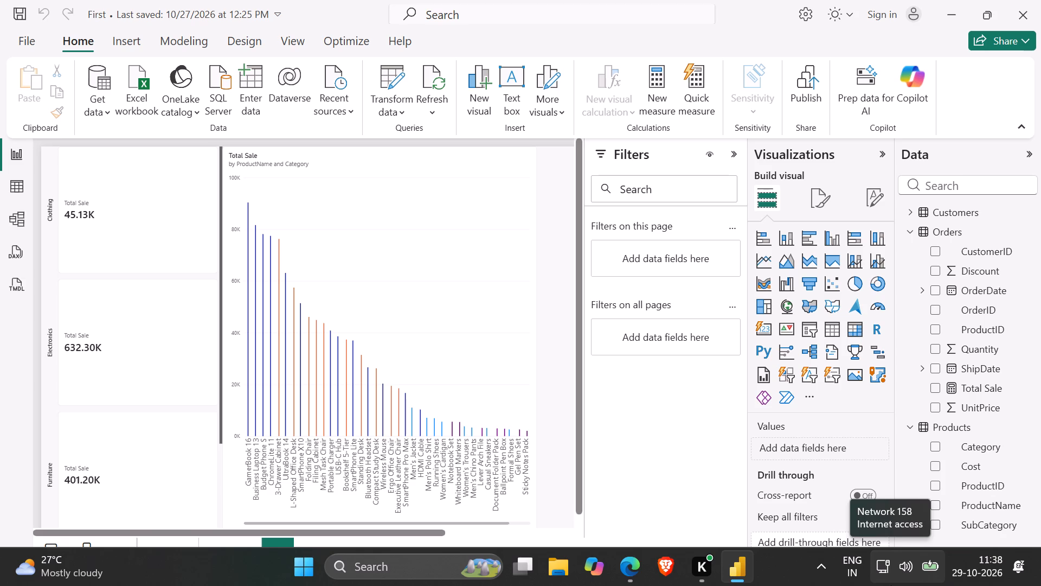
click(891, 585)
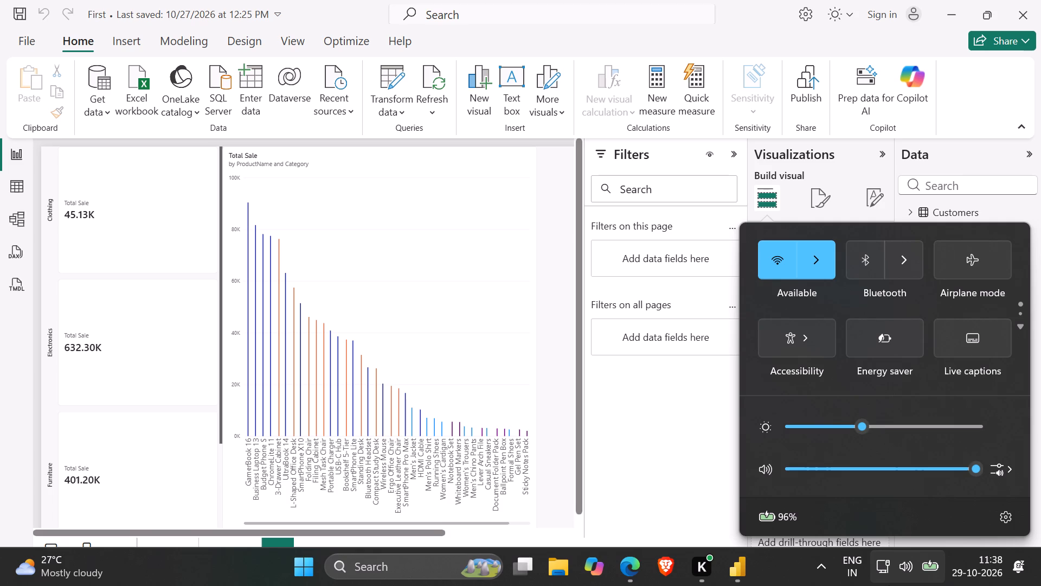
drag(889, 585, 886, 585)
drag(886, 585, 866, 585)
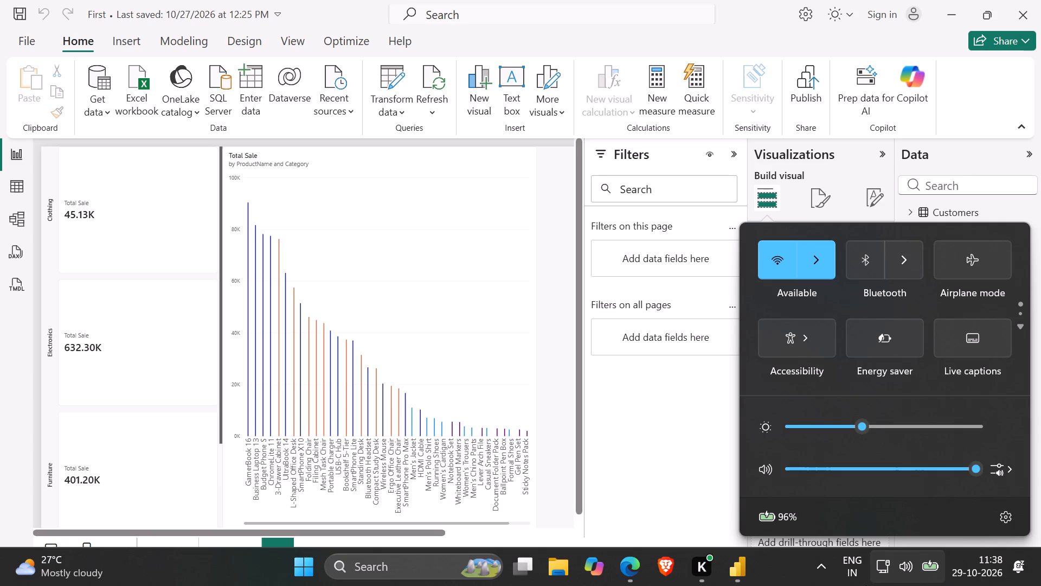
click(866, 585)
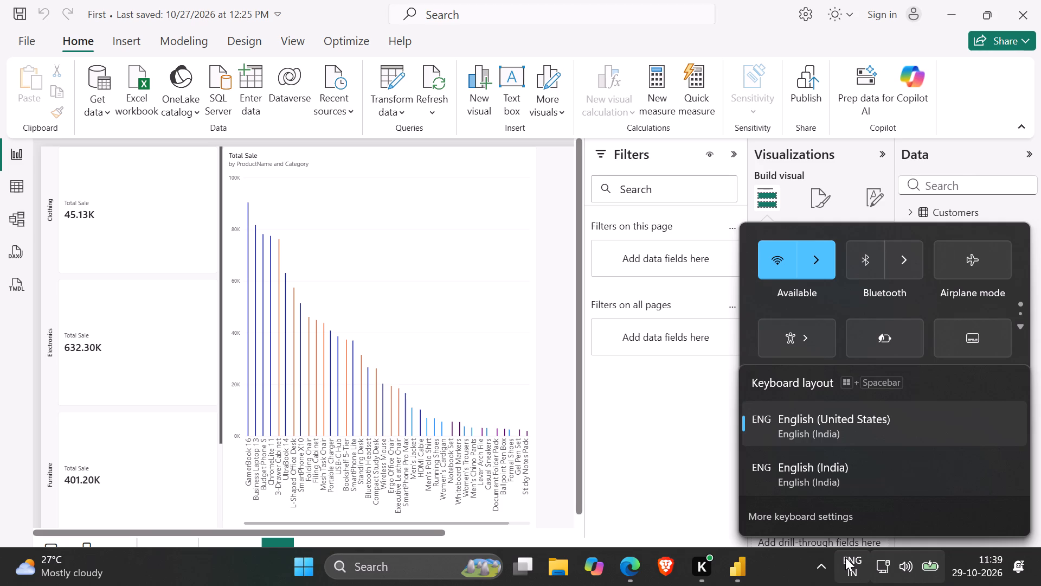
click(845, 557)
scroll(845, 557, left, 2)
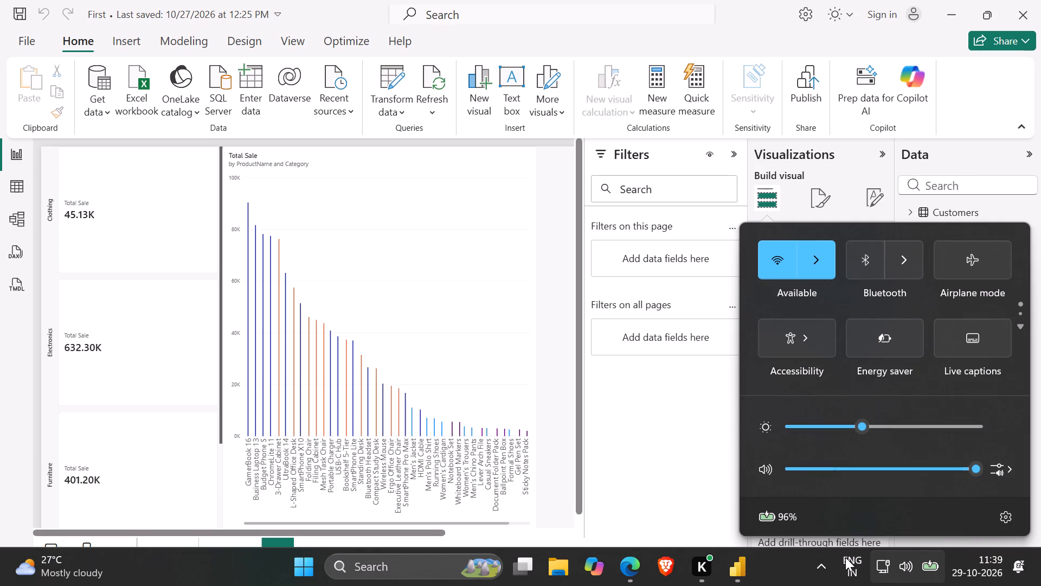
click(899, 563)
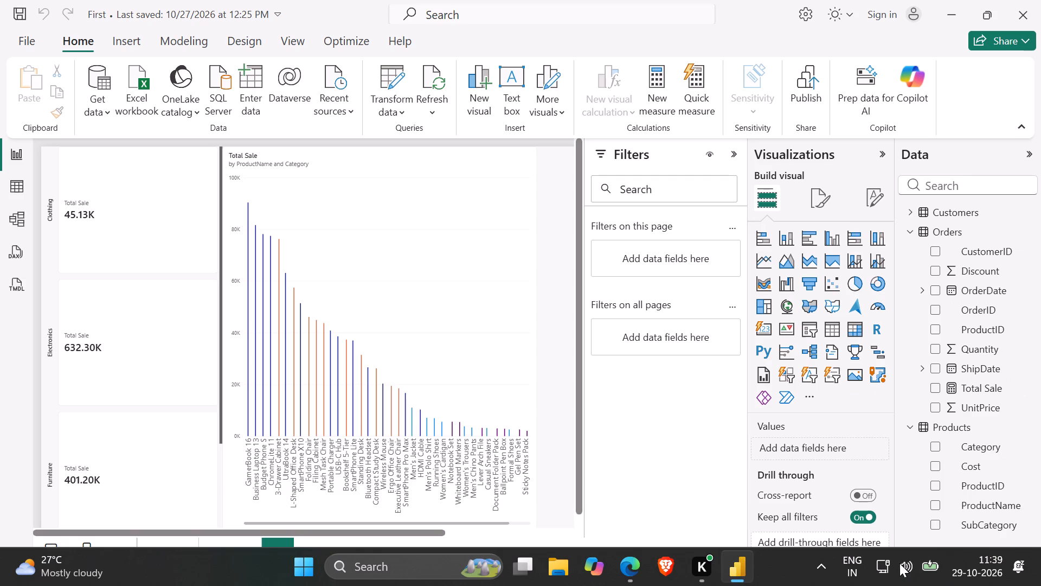